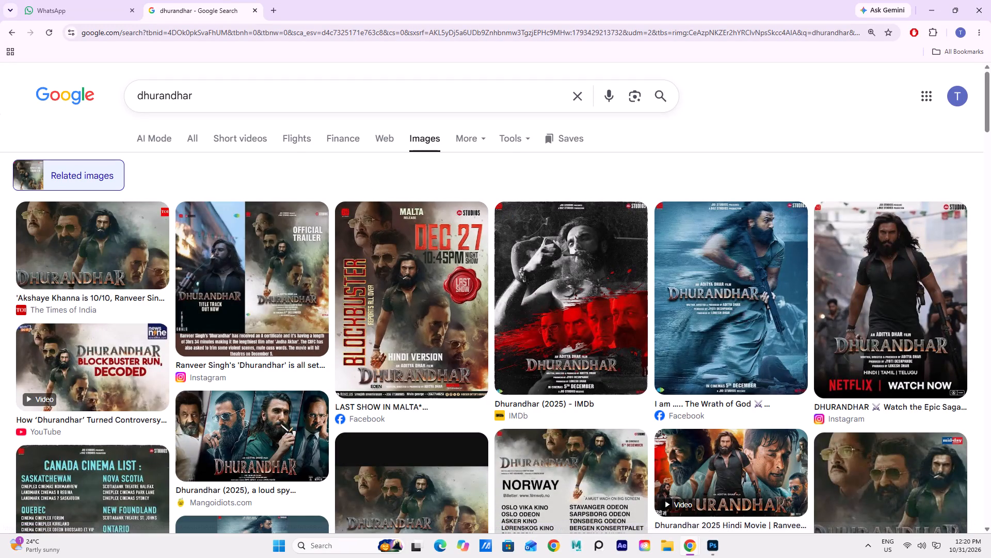
Search Google Images for "andaz apna apna" and preview the Andaz Apna Apna (1994) poster from IMDb.
{"action": "left_click_drag", "start_coordinate": [199, 95], "coordinate": [37, 106]}
{"action": "key", "text": "BackSpace"}
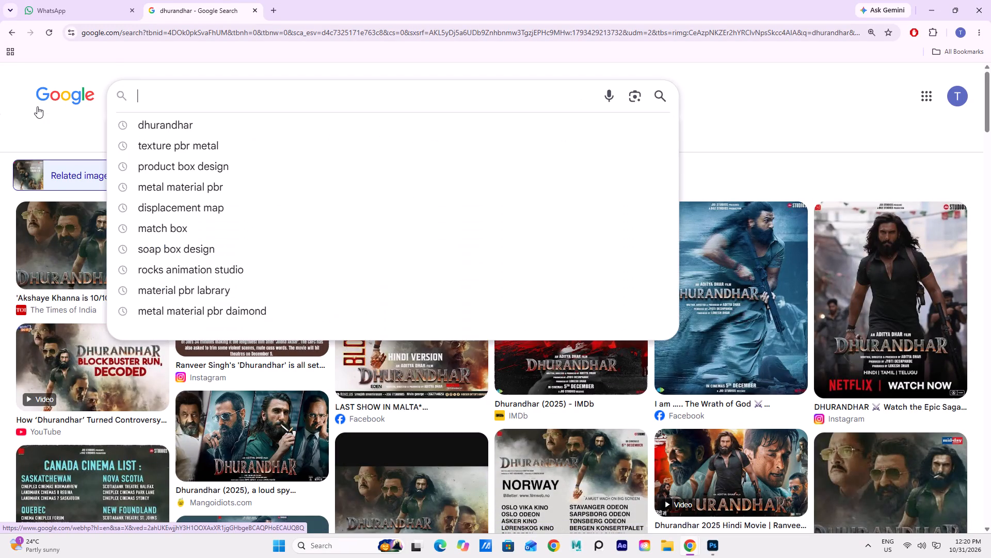
{"action": "type", "text": "andaj"}
{"action": "key", "text": "space"}
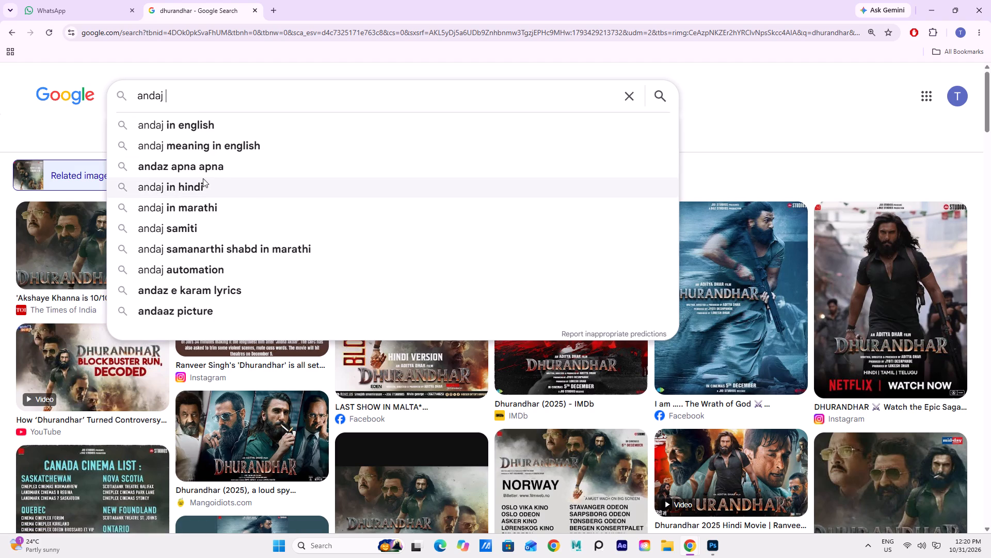
{"action": "left_click", "coordinate": [214, 161]}
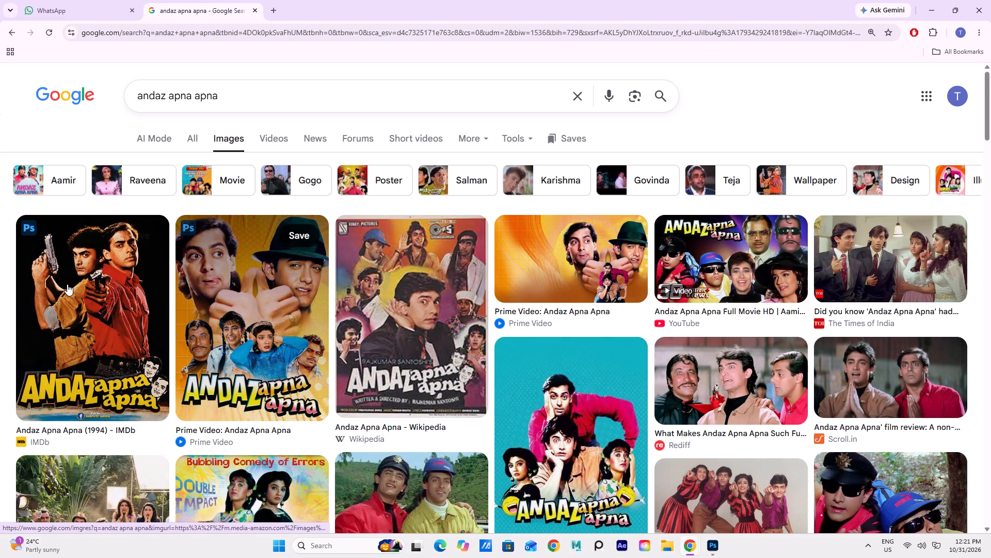
{"action": "left_click", "coordinate": [93, 287]}
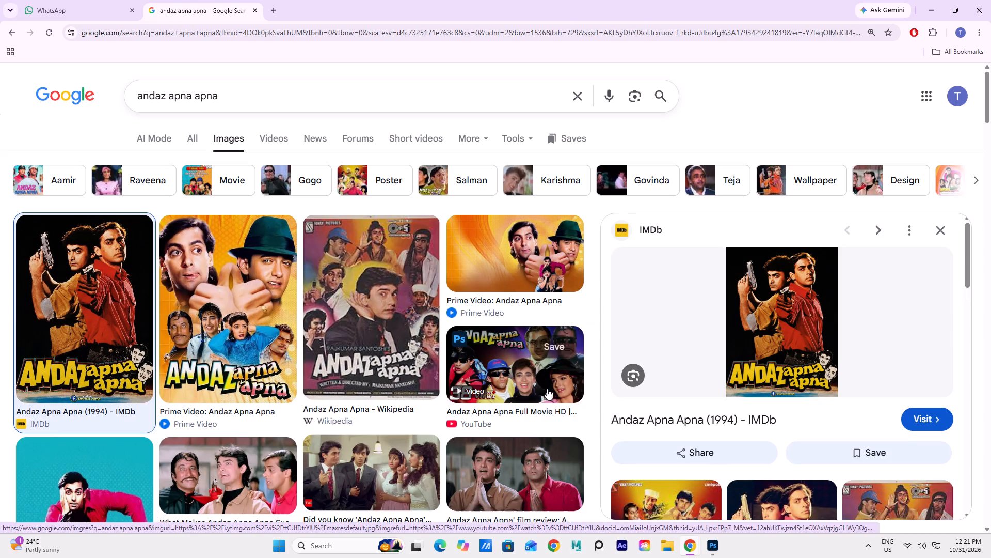
Launch PureRef, dismiss the autosave recovery without restoring anything, and park its window in the lower-left corner of the desktop.
{"action": "left_click", "coordinate": [923, 3]}
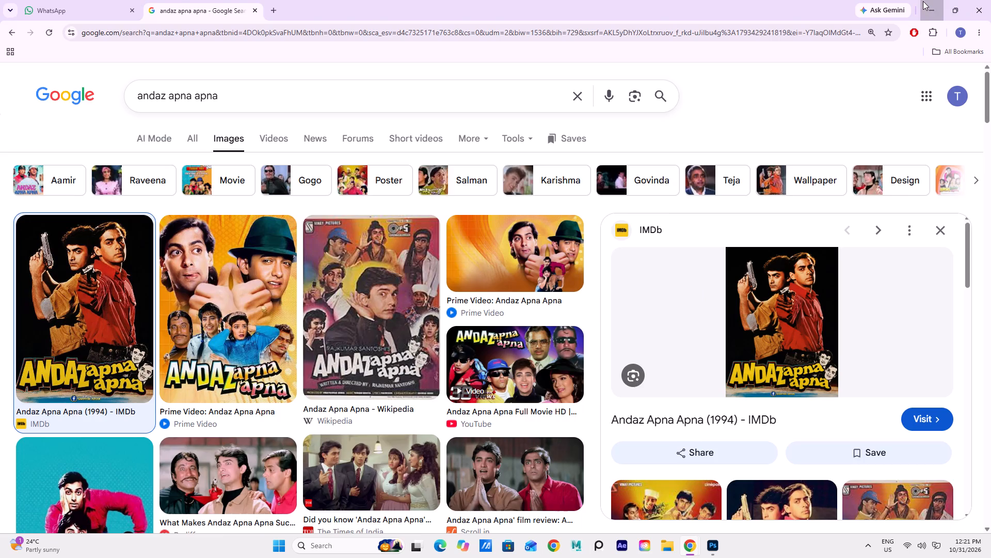
{"action": "right_click", "coordinate": [375, 362]}
{"action": "left_click", "coordinate": [437, 247]}
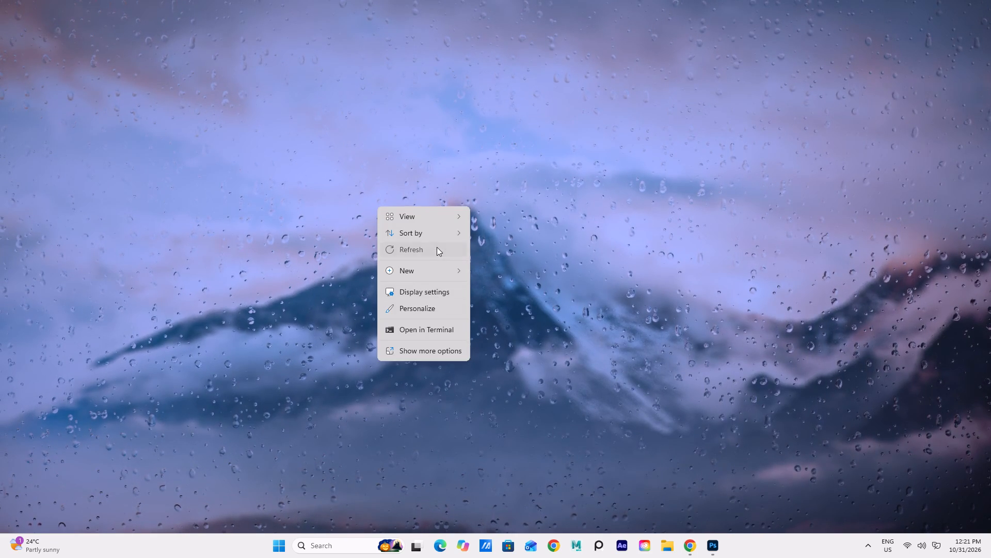
{"action": "left_click", "coordinate": [603, 544]}
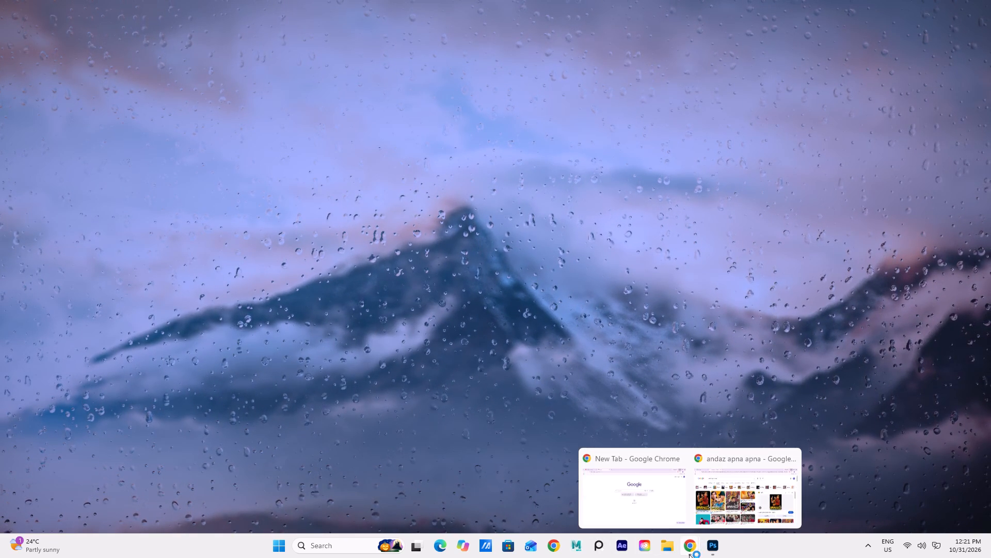
{"action": "left_click", "coordinate": [689, 555]}
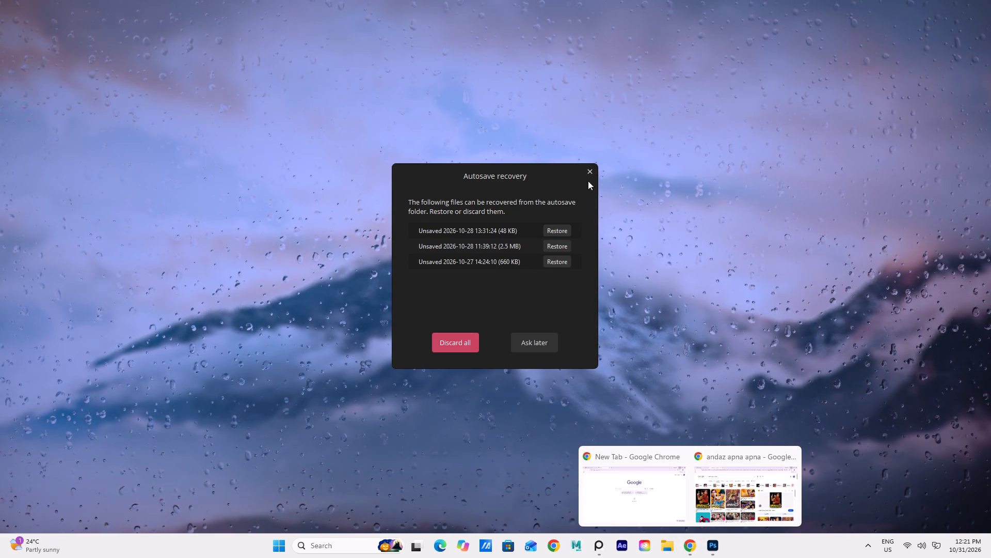
{"action": "left_click", "coordinate": [585, 172]}
{"action": "right_click_drag", "start_coordinate": [236, 327], "coordinate": [196, 355]}
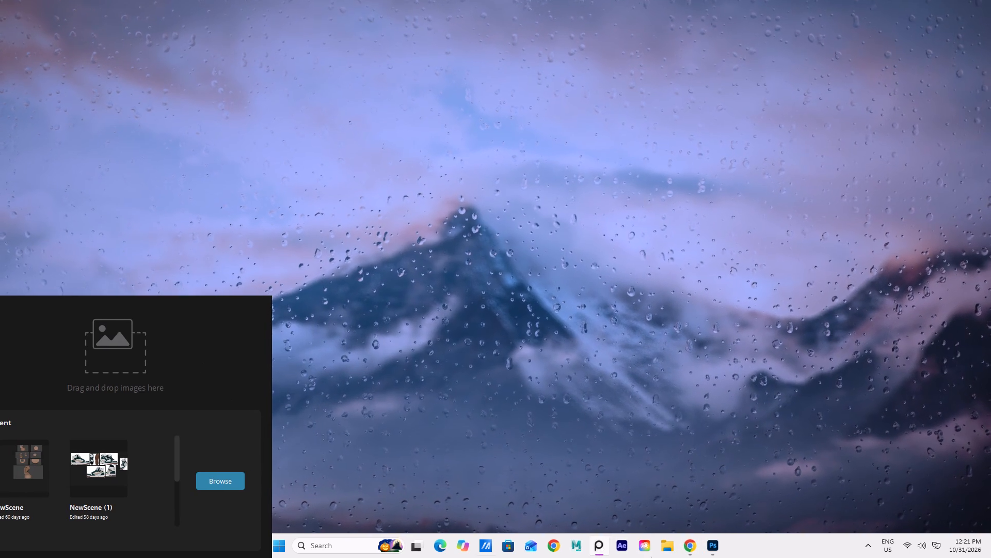
Copy the previewed IMDb poster from Chrome and paste it onto the empty PureRef board.
{"action": "left_click", "coordinate": [693, 544]}
{"action": "left_click", "coordinate": [742, 502]}
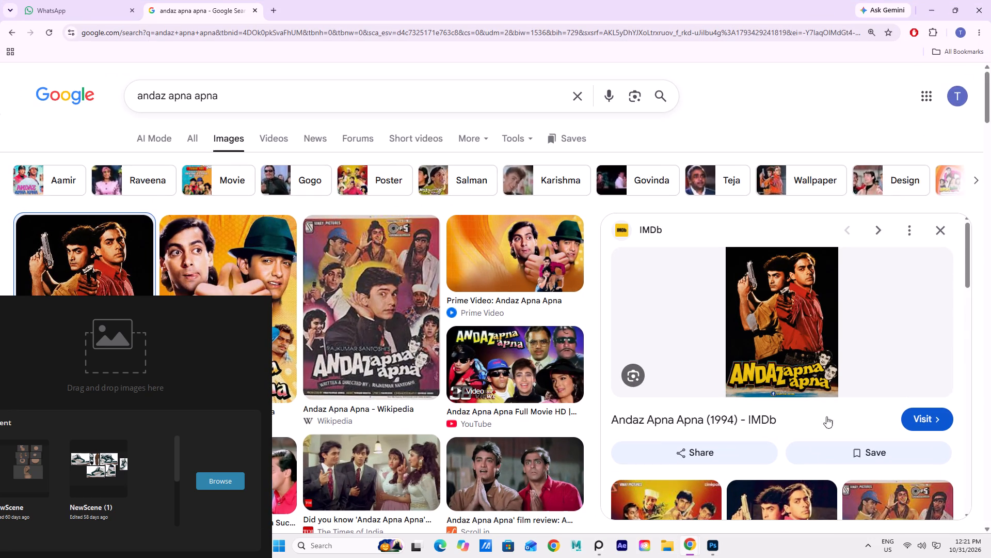
{"action": "right_click", "coordinate": [814, 330]}
{"action": "left_click", "coordinate": [857, 225]}
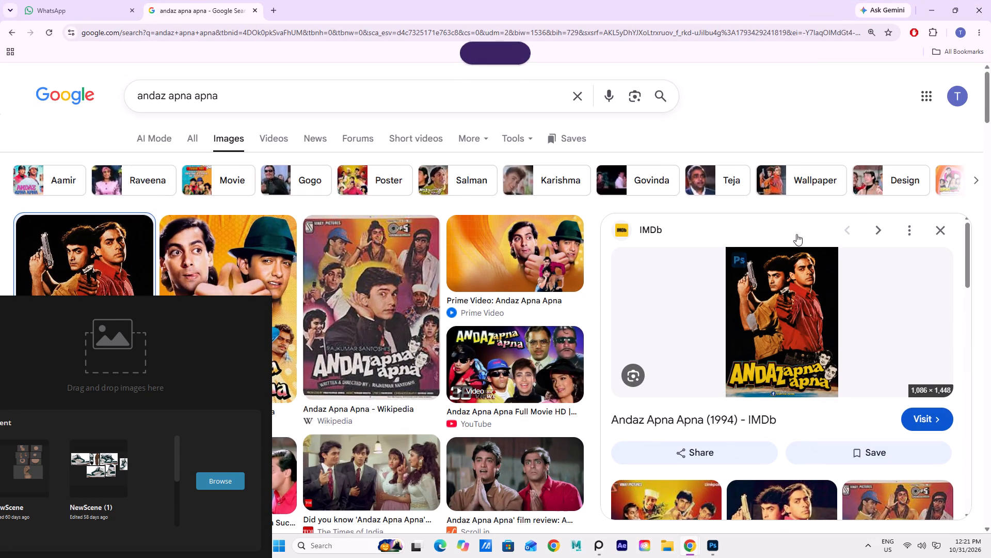
{"action": "left_click", "coordinate": [120, 381]}
{"action": "key", "text": "ctrl+v"}
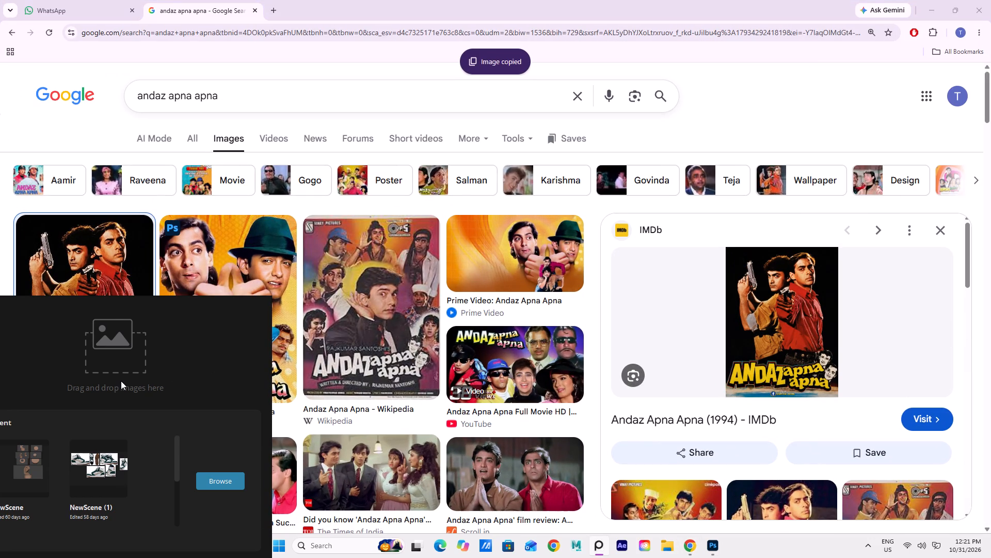
Tuck the PureRef window further into the desktop corner and reposition the poster on its board.
{"action": "scroll", "coordinate": [137, 388], "scroll_direction": "down", "scroll_amount": 11}
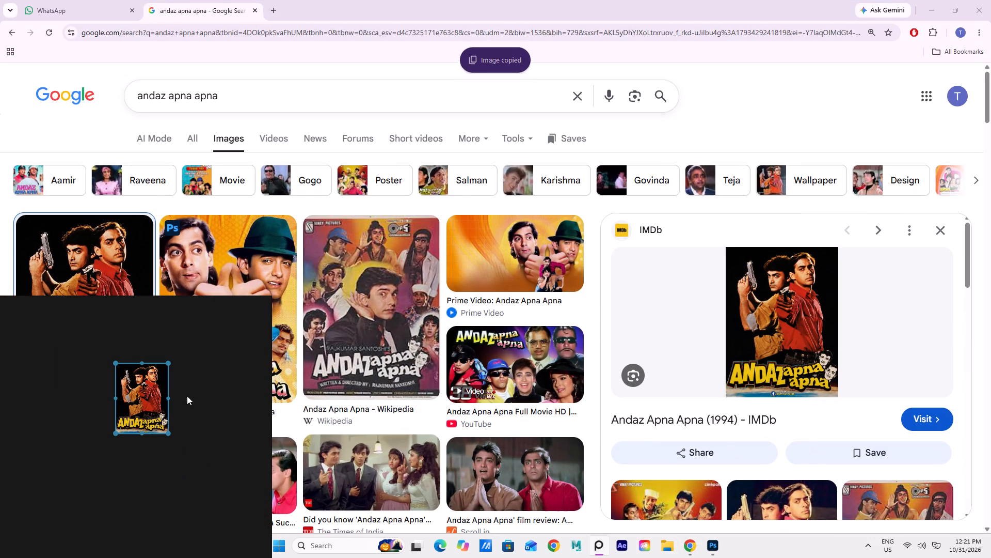
{"action": "right_click_drag", "start_coordinate": [242, 319], "coordinate": [170, 396]}
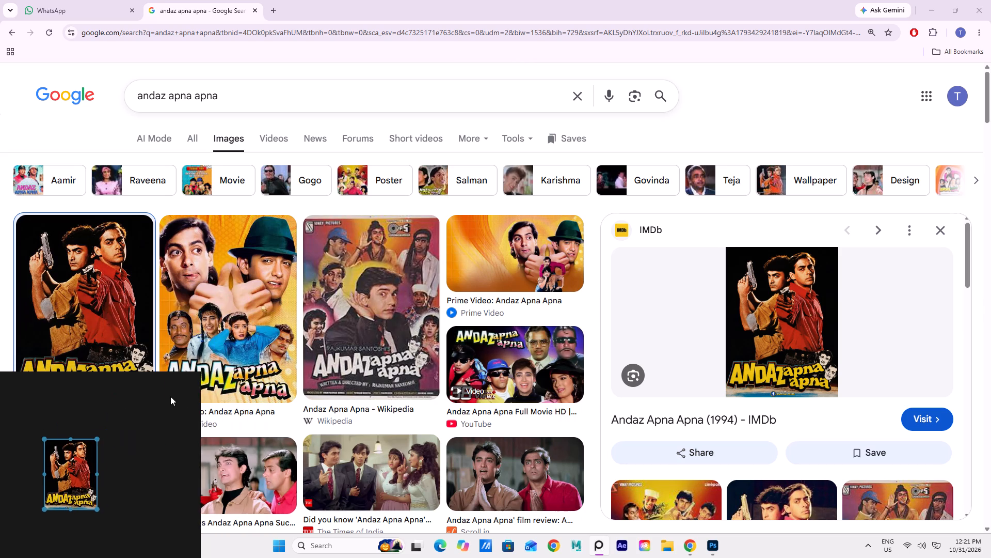
{"action": "right_click_drag", "start_coordinate": [170, 396], "coordinate": [107, 479]}
{"action": "right_click_drag", "start_coordinate": [100, 497], "coordinate": [133, 465]}
{"action": "left_click_drag", "start_coordinate": [40, 526], "coordinate": [65, 505]}
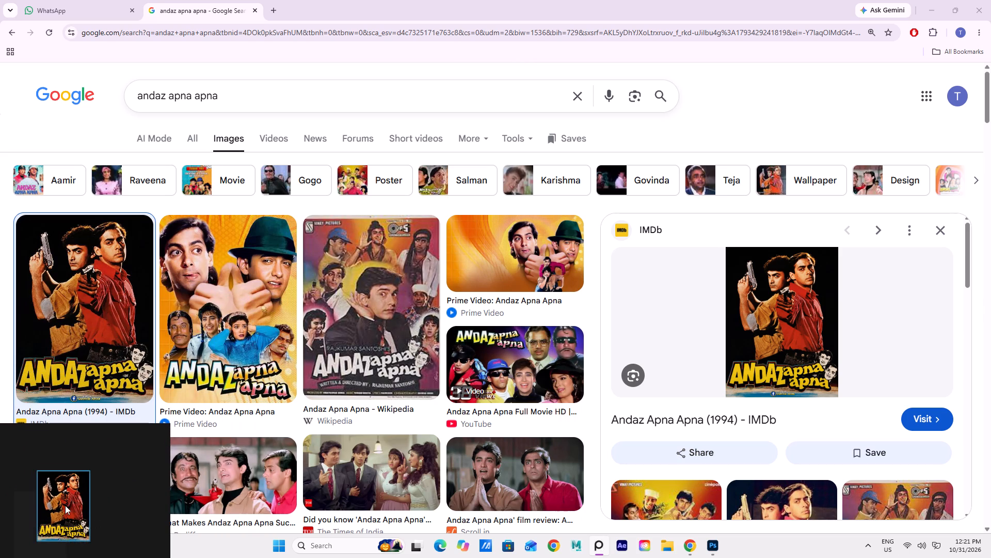
{"action": "left_click_drag", "start_coordinate": [65, 505], "coordinate": [86, 505]}
{"action": "right_click_drag", "start_coordinate": [129, 477], "coordinate": [115, 500]}
Copy the Deadant still of two men in caps and sunglasses into PureRef and place it beside the poster.
{"action": "scroll", "coordinate": [268, 407], "scroll_direction": "down", "scroll_amount": 11}
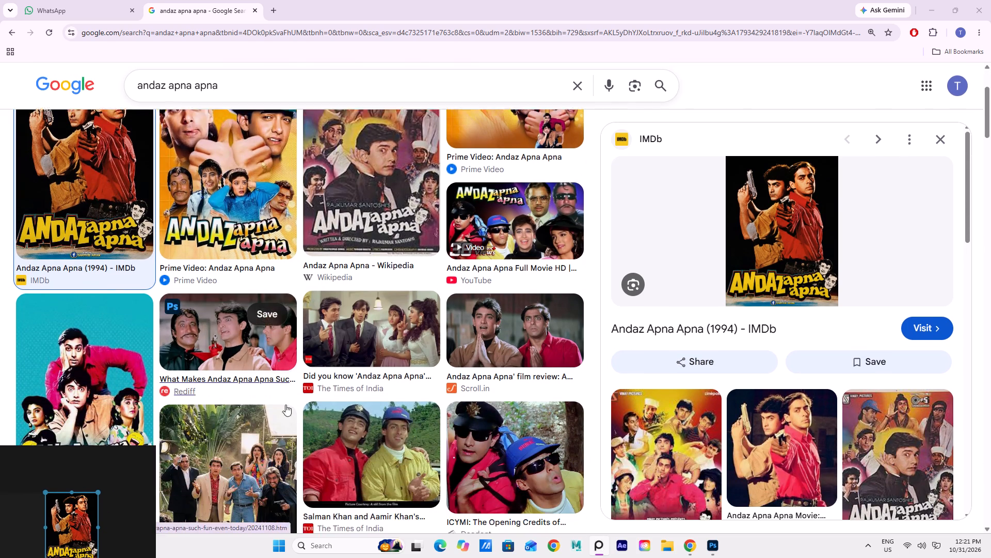
{"action": "scroll", "coordinate": [287, 404], "scroll_direction": "down", "scroll_amount": 8}
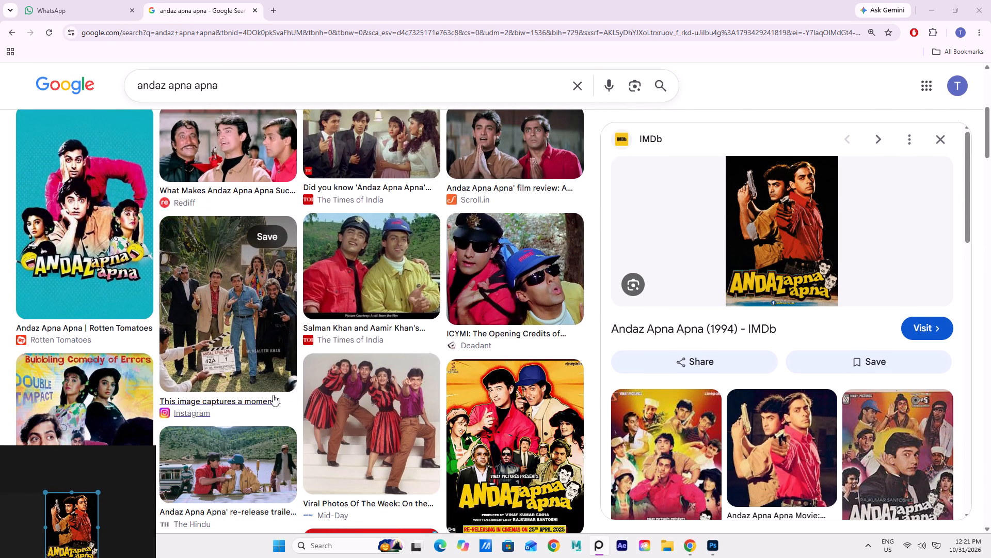
{"action": "left_click", "coordinate": [524, 274]}
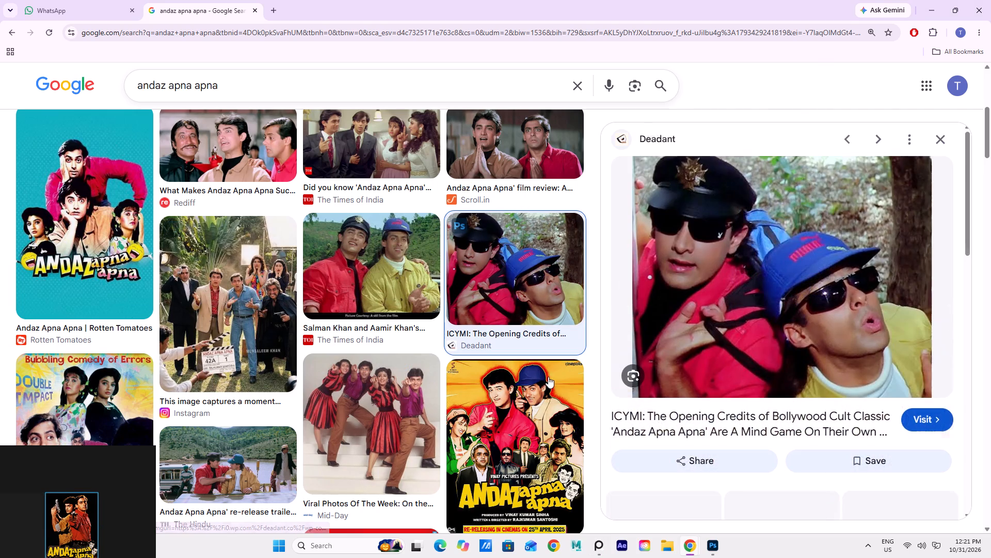
{"action": "right_click", "coordinate": [759, 280]}
{"action": "left_click", "coordinate": [830, 172]}
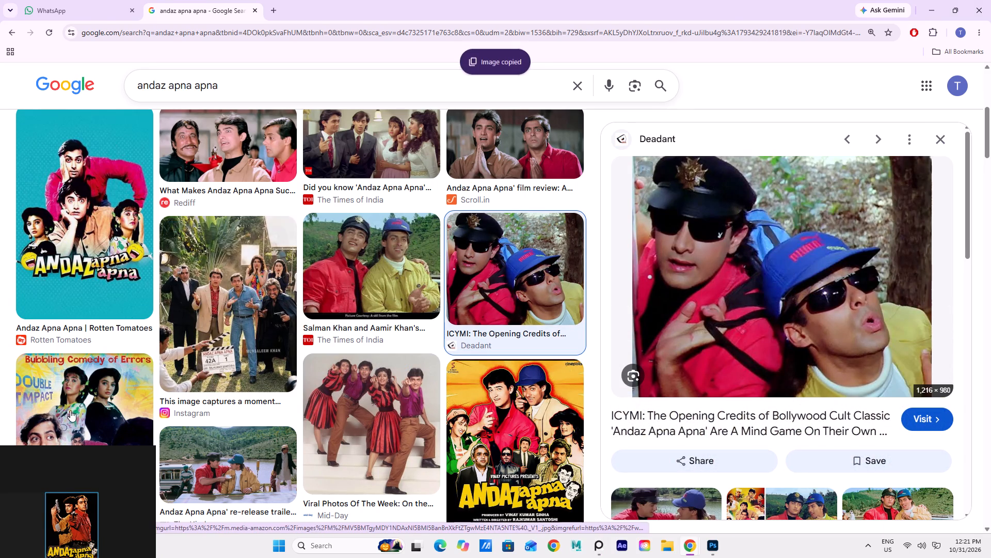
{"action": "scroll", "coordinate": [95, 488], "scroll_direction": "down", "scroll_amount": 6}
{"action": "left_click", "coordinate": [113, 497]}
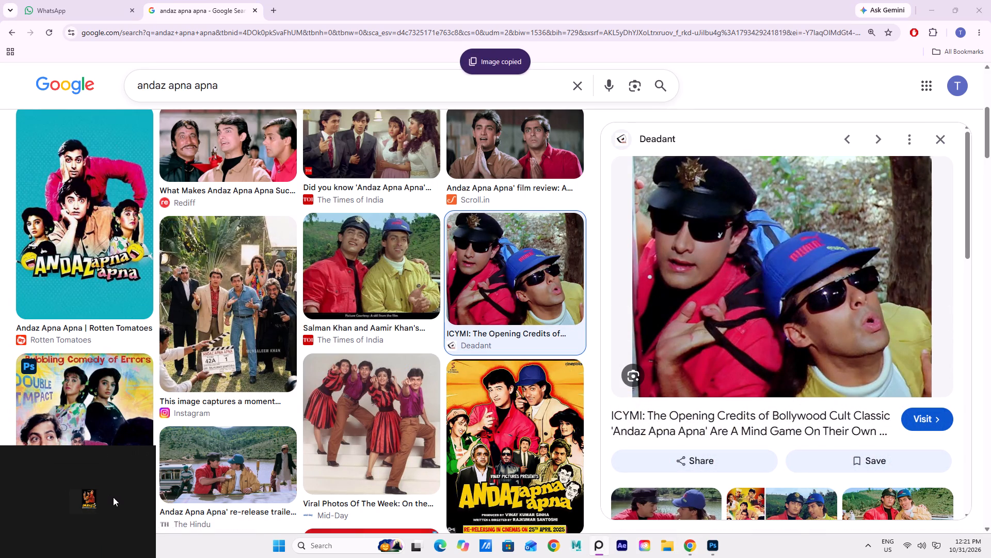
{"action": "key", "text": "ctrl+v"}
{"action": "scroll", "coordinate": [124, 502], "scroll_direction": "up", "scroll_amount": 6}
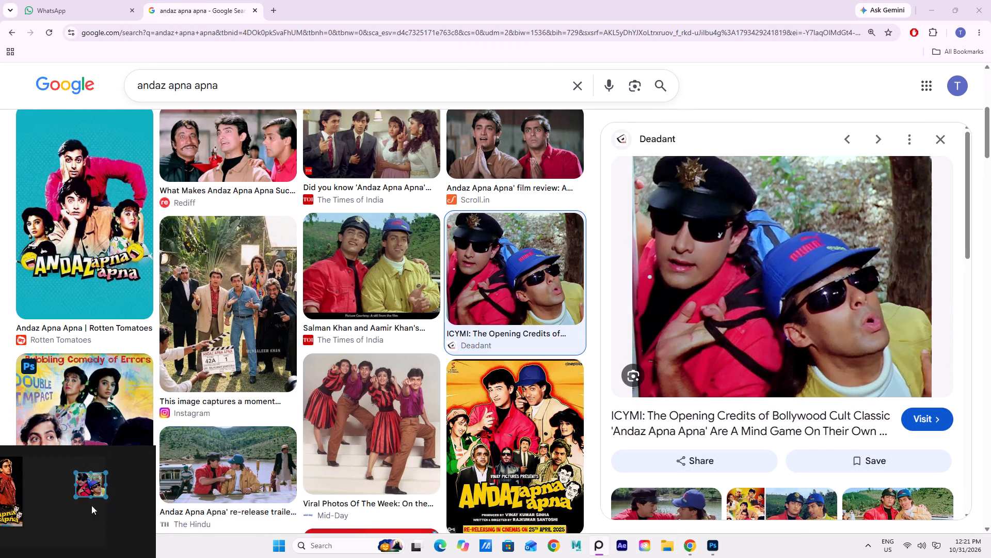
{"action": "scroll", "coordinate": [86, 505], "scroll_direction": "down", "scroll_amount": 3}
{"action": "left_click_drag", "start_coordinate": [88, 494], "coordinate": [67, 486]}
Find the Rediff photo of two men in suits pointing at the camera, copy it and paste it into PureRef.
{"action": "scroll", "coordinate": [359, 368], "scroll_direction": "down", "scroll_amount": 1}
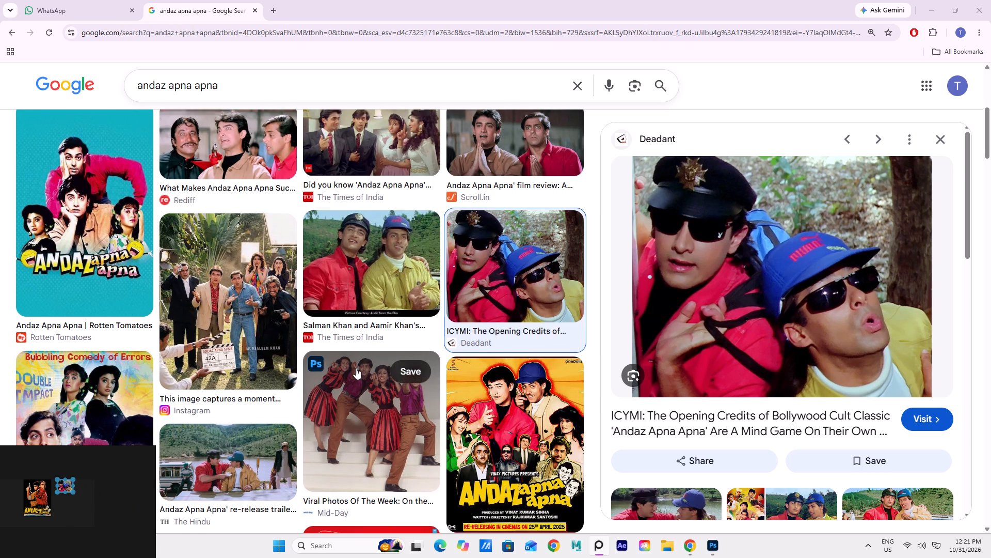
{"action": "scroll", "coordinate": [356, 368], "scroll_direction": "down", "scroll_amount": 11}
{"action": "scroll", "coordinate": [291, 385], "scroll_direction": "down", "scroll_amount": 7}
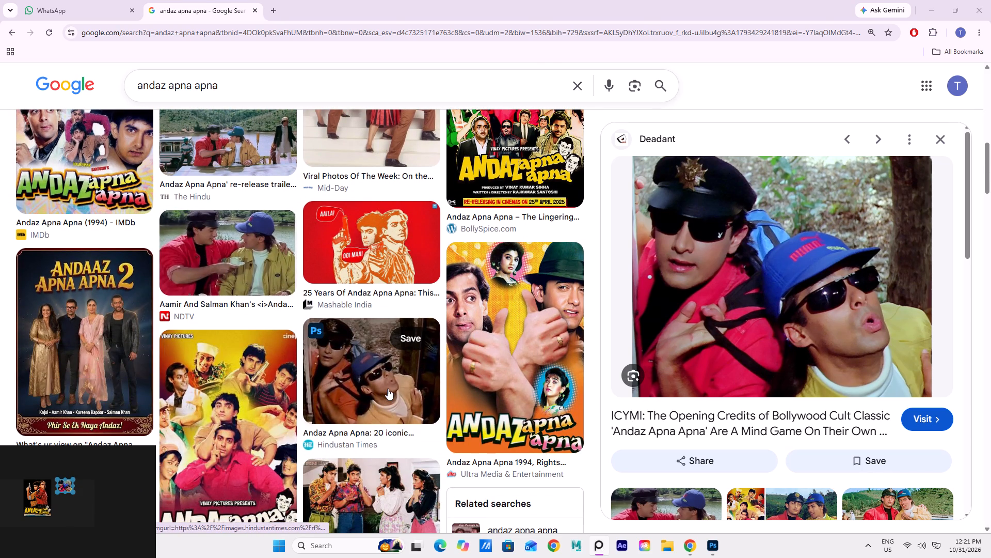
{"action": "scroll", "coordinate": [388, 389], "scroll_direction": "down", "scroll_amount": 7}
{"action": "scroll", "coordinate": [388, 393], "scroll_direction": "up", "scroll_amount": 4}
{"action": "scroll", "coordinate": [388, 393], "scroll_direction": "down", "scroll_amount": 6}
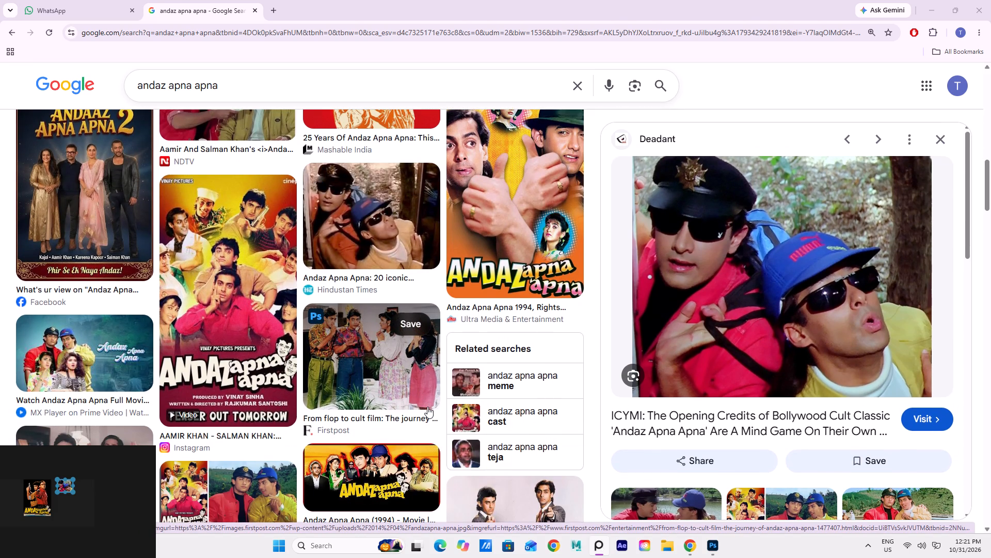
{"action": "scroll", "coordinate": [427, 413], "scroll_direction": "down", "scroll_amount": 7}
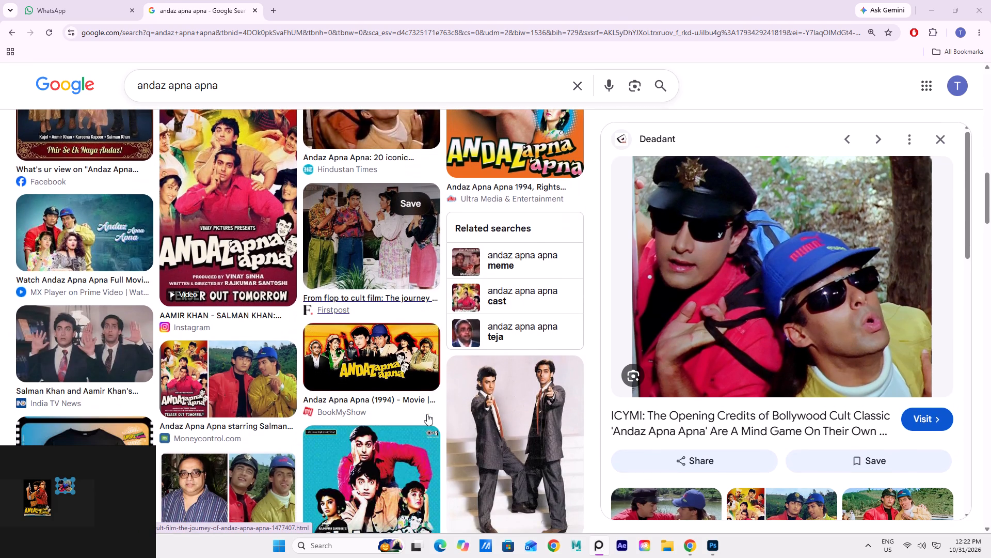
{"action": "left_click", "coordinate": [514, 431]}
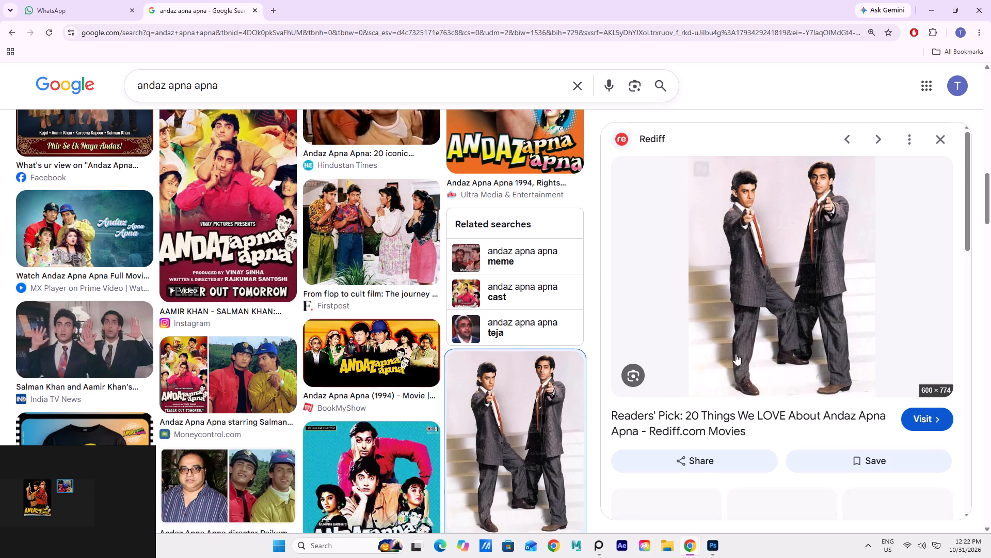
{"action": "right_click", "coordinate": [789, 278]}
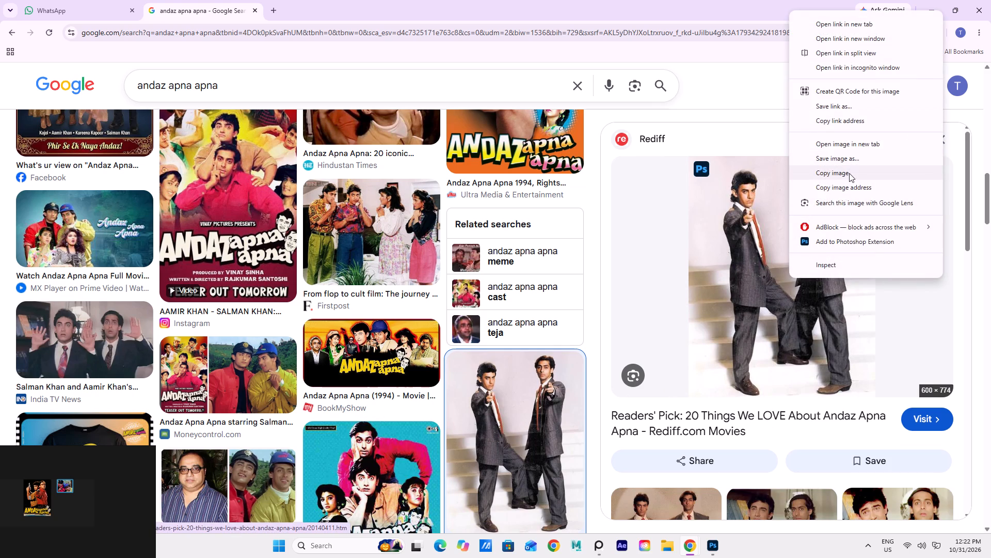
{"action": "left_click", "coordinate": [839, 175]}
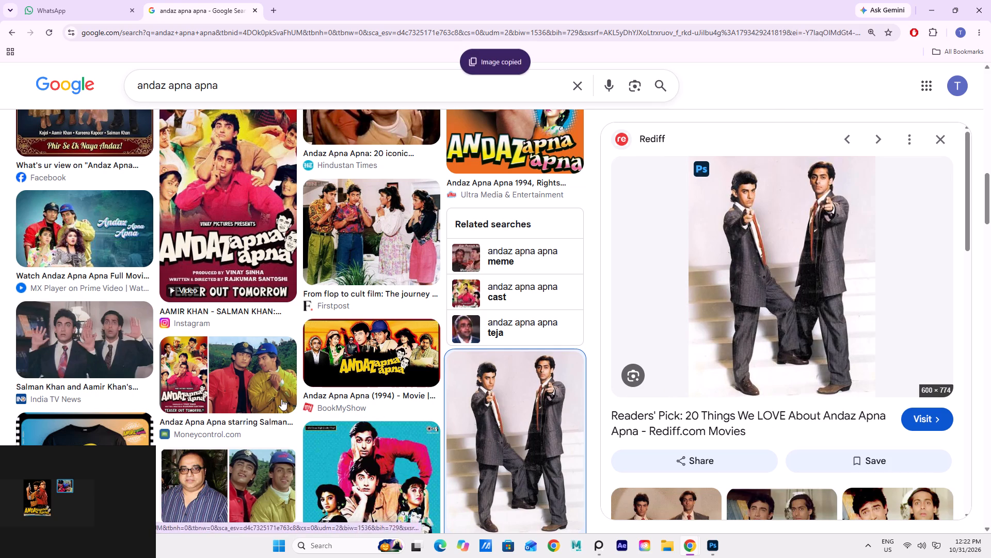
{"action": "left_click_drag", "start_coordinate": [114, 526], "coordinate": [116, 519]}
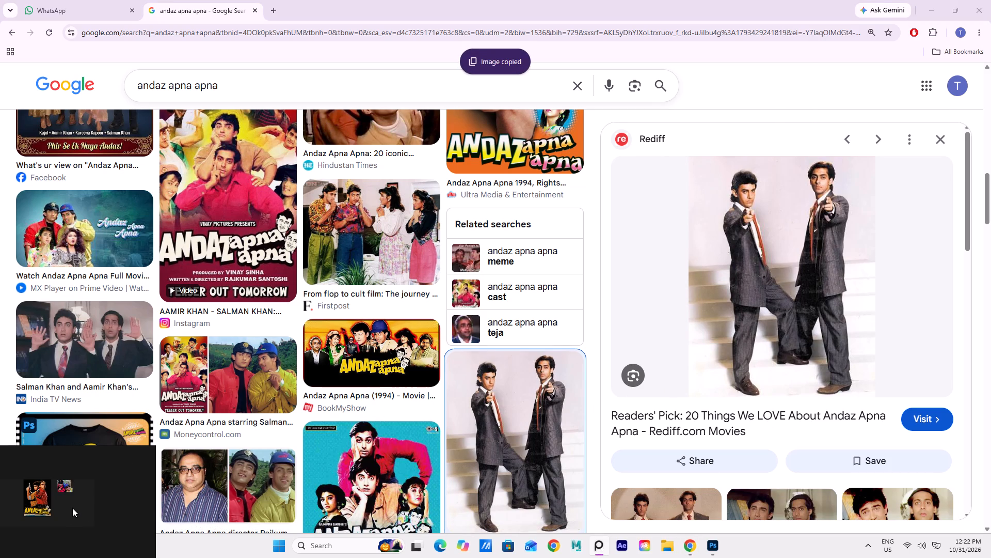
{"action": "key", "text": "ctrl+v"}
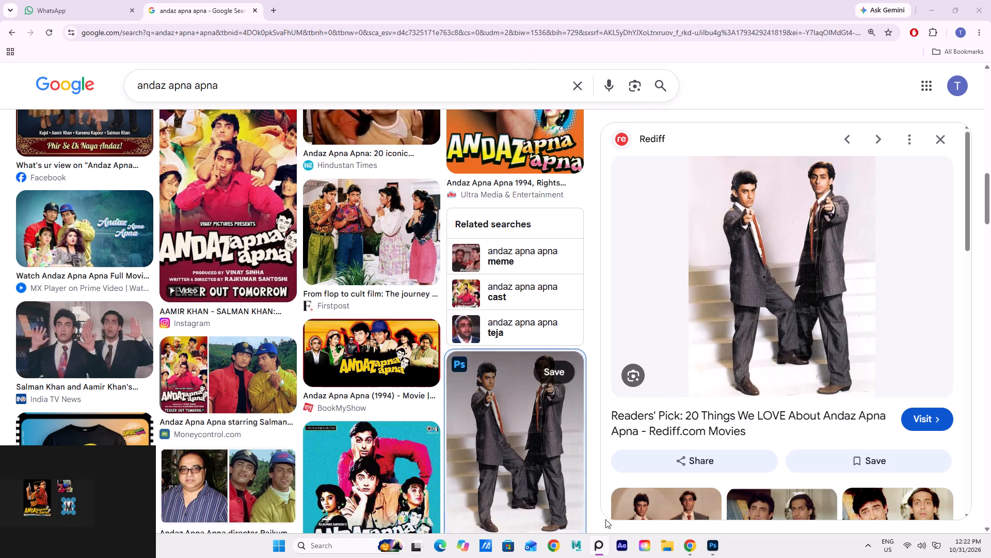
Close the other Chrome window with the empty new tab and return to the andaz apna apna results.
{"action": "left_click", "coordinate": [681, 552]}
{"action": "left_click", "coordinate": [684, 549]}
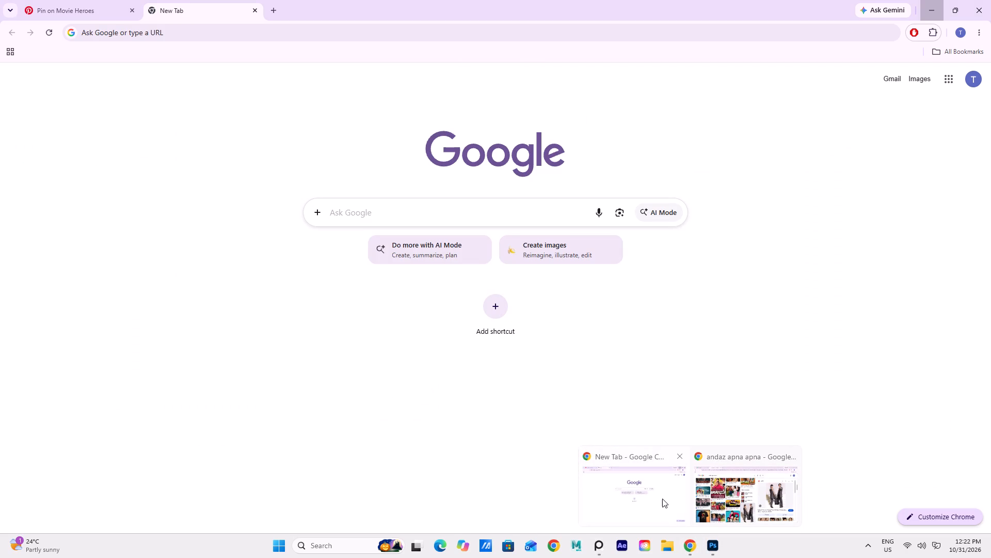
{"action": "left_click", "coordinate": [644, 504]}
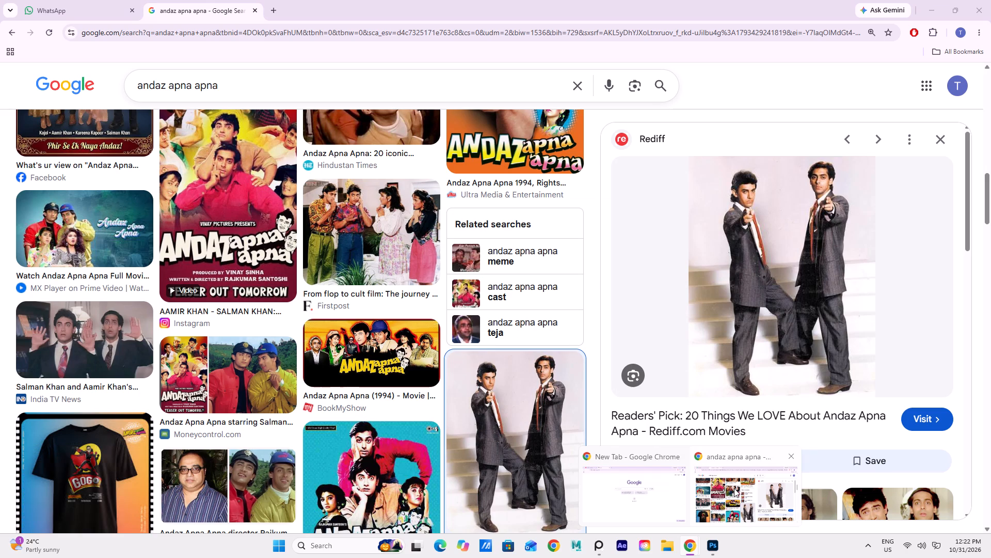
{"action": "left_click", "coordinate": [679, 452]}
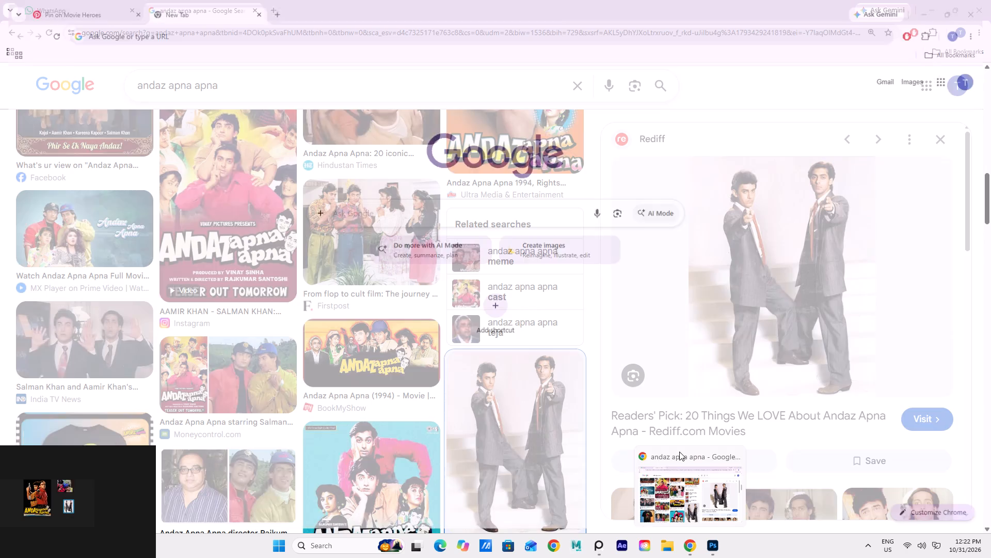
{"action": "left_click", "coordinate": [668, 487]}
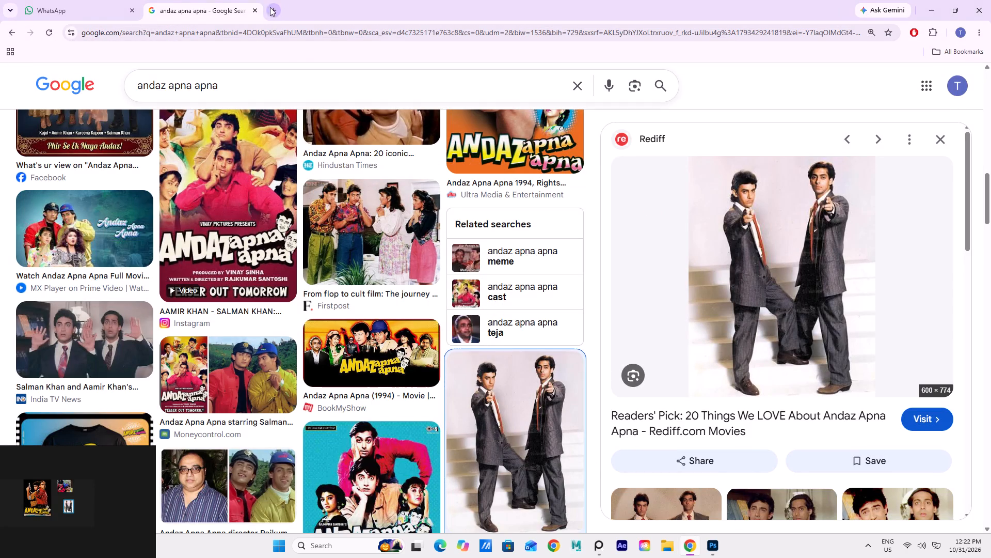
Open YouTube in a new browser tab by searching for it on Google.
{"action": "left_click", "coordinate": [270, 7]}
{"action": "left_click", "coordinate": [420, 214]}
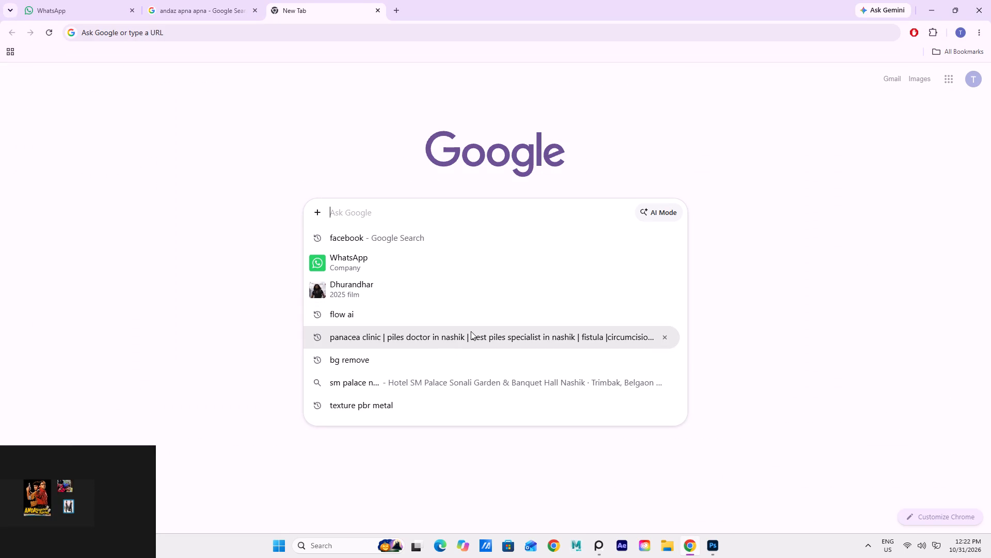
{"action": "key", "text": "y"}
{"action": "left_click", "coordinate": [407, 235]}
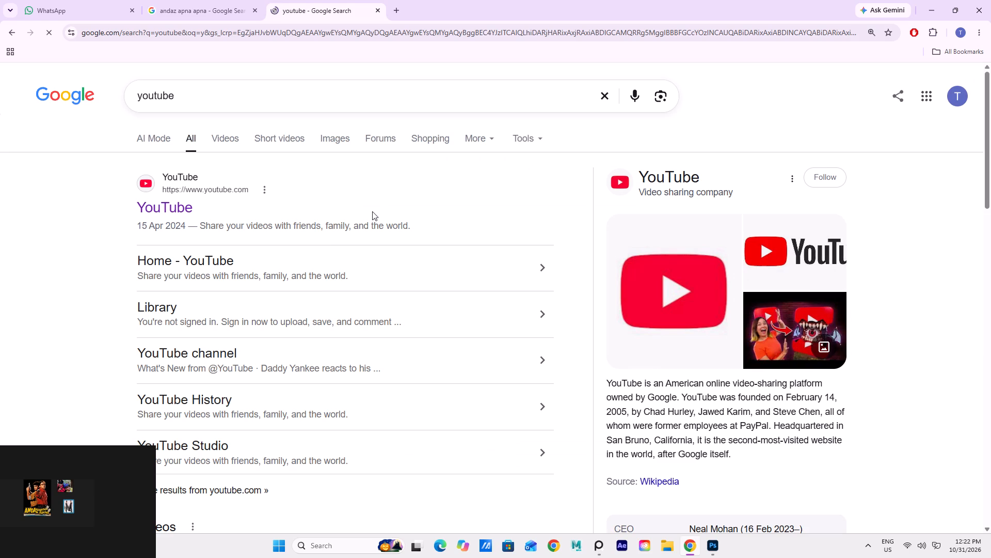
{"action": "left_click", "coordinate": [183, 213]}
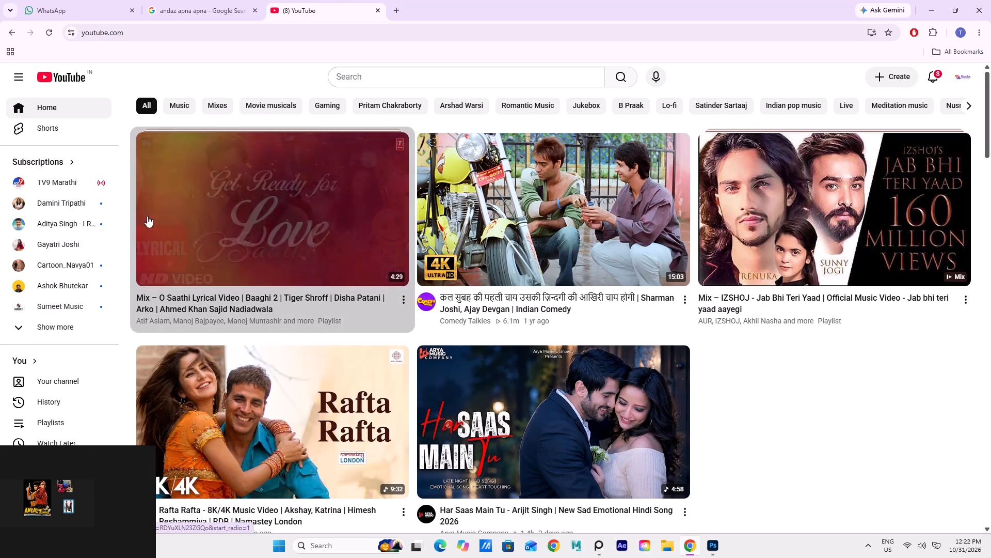
Search YouTube for "rakhlu chupake main tujhe" and play Arpit Bala's Rakhlo Tum Chupaake.
{"action": "scroll", "coordinate": [351, 168], "scroll_direction": "down", "scroll_amount": 11}
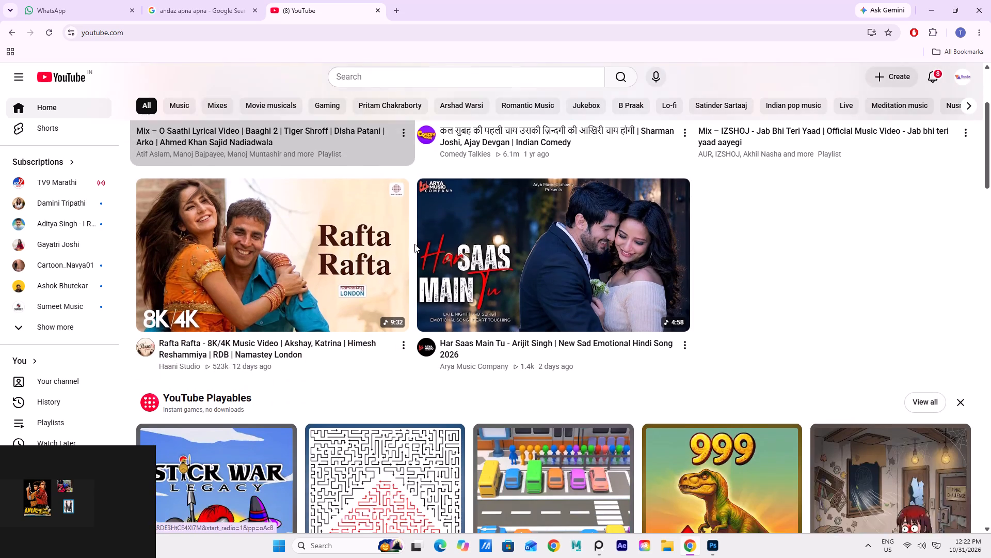
{"action": "scroll", "coordinate": [414, 244], "scroll_direction": "down", "scroll_amount": 7}
{"action": "scroll", "coordinate": [412, 286], "scroll_direction": "down", "scroll_amount": 12}
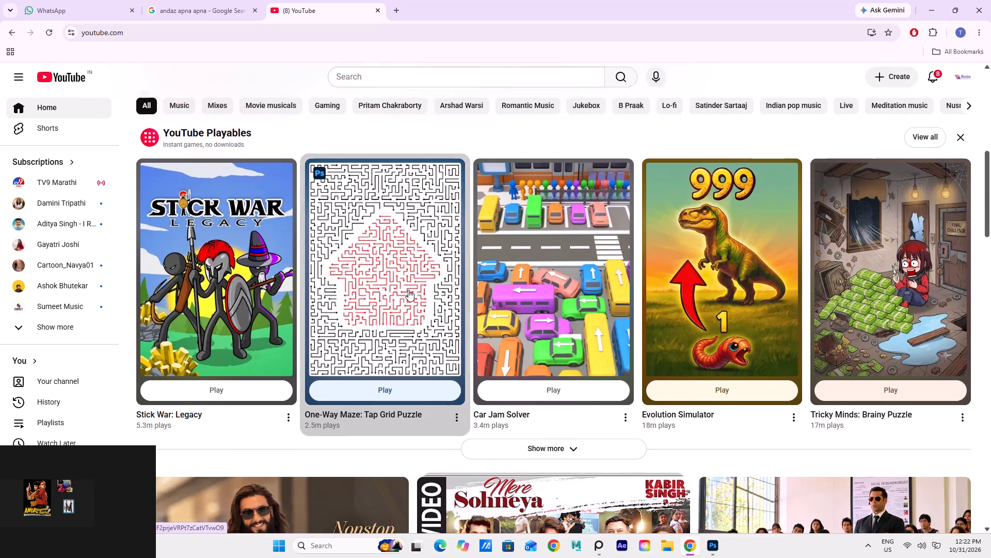
{"action": "scroll", "coordinate": [435, 284], "scroll_direction": "down", "scroll_amount": 4}
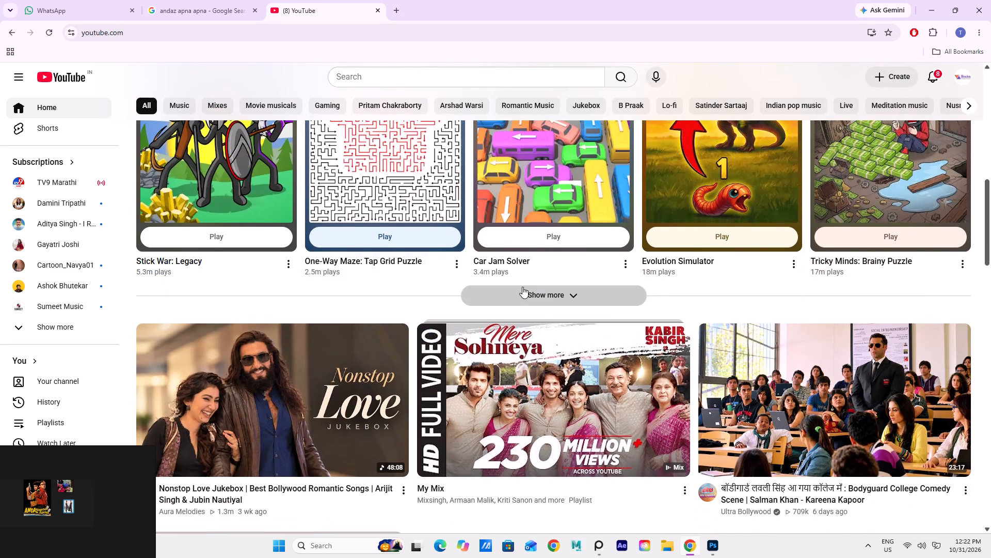
{"action": "scroll", "coordinate": [588, 447], "scroll_direction": "down", "scroll_amount": 20}
{"action": "scroll", "coordinate": [588, 447], "scroll_direction": "down", "scroll_amount": 2}
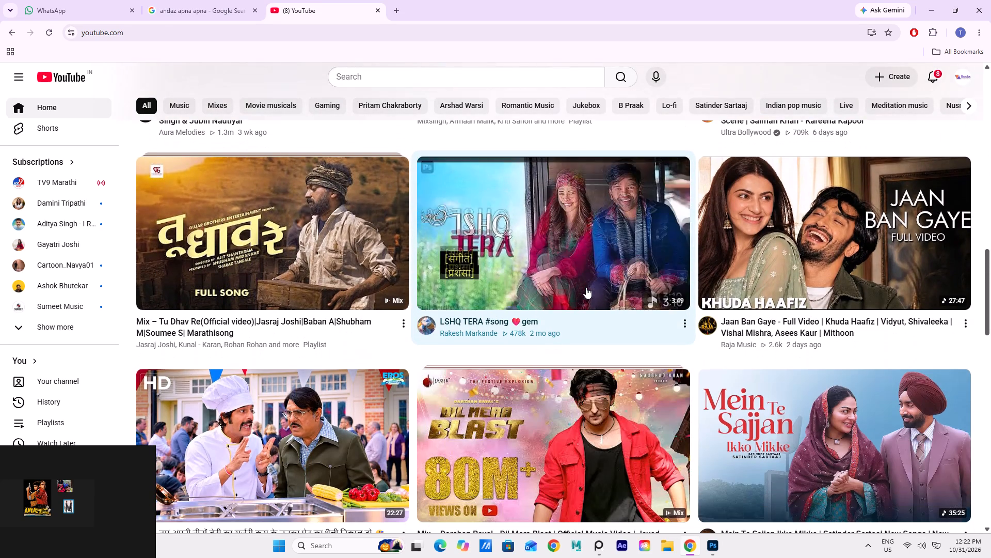
{"action": "left_click", "coordinate": [422, 77]}
{"action": "key", "text": "r"}
{"action": "key", "text": "a"}
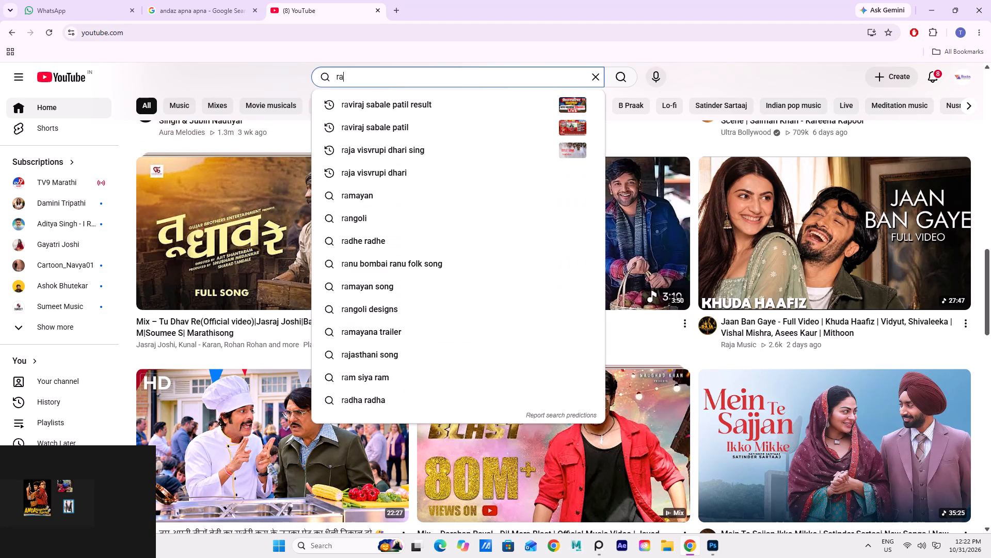
{"action": "key", "text": "Insert"}
{"action": "key", "text": "k"}
{"action": "key", "text": "h"}
{"action": "type", "text": "ll"}
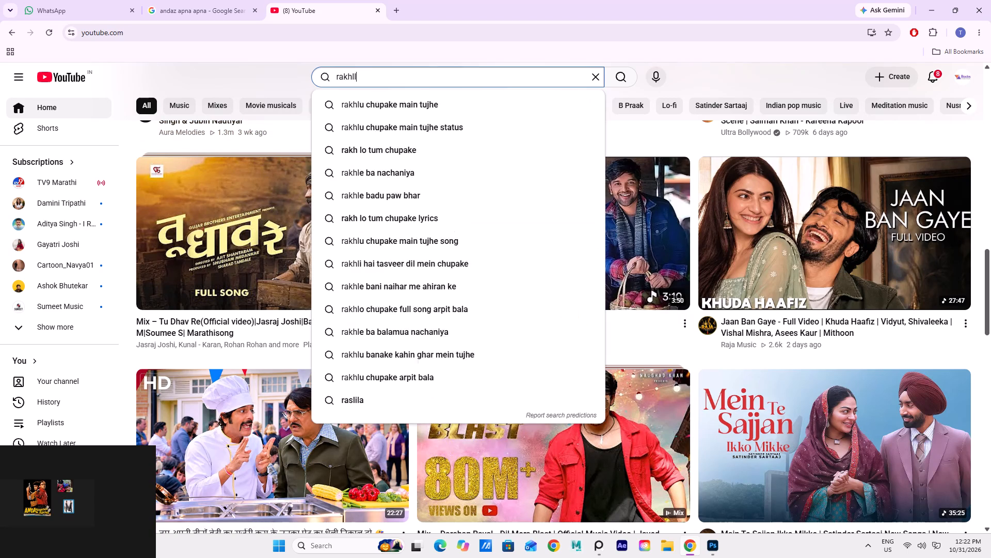
{"action": "key", "text": "BackSpace"}
{"action": "left_click", "coordinate": [410, 100]}
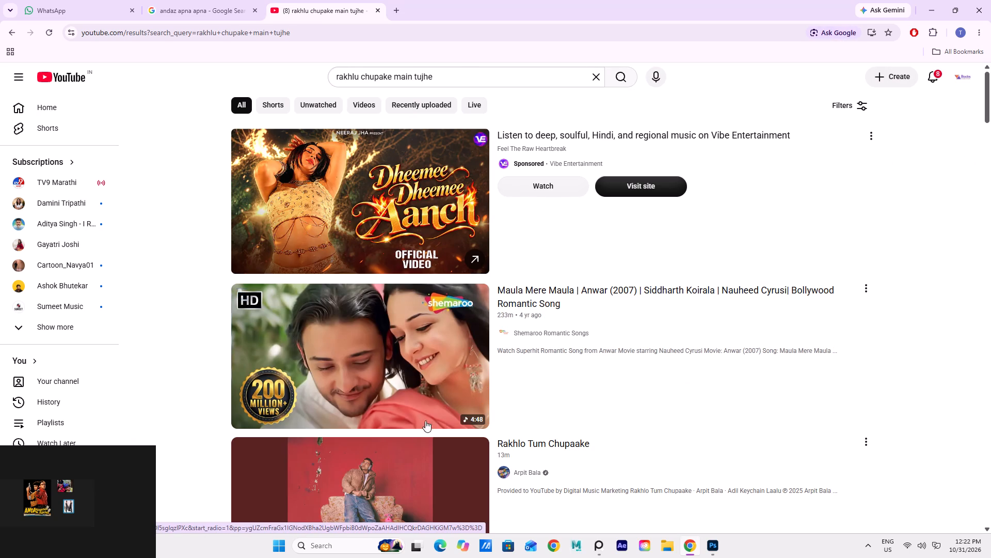
{"action": "left_click", "coordinate": [413, 483]}
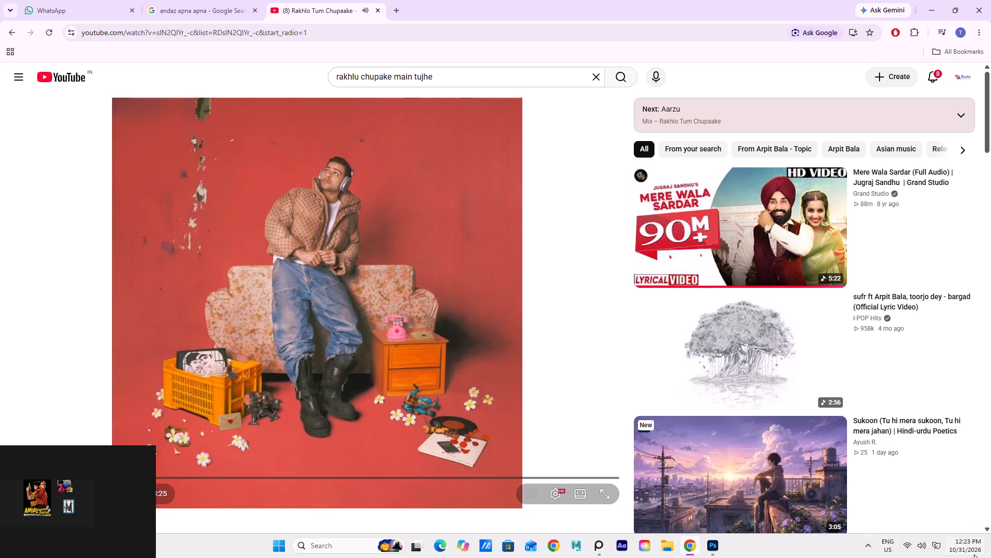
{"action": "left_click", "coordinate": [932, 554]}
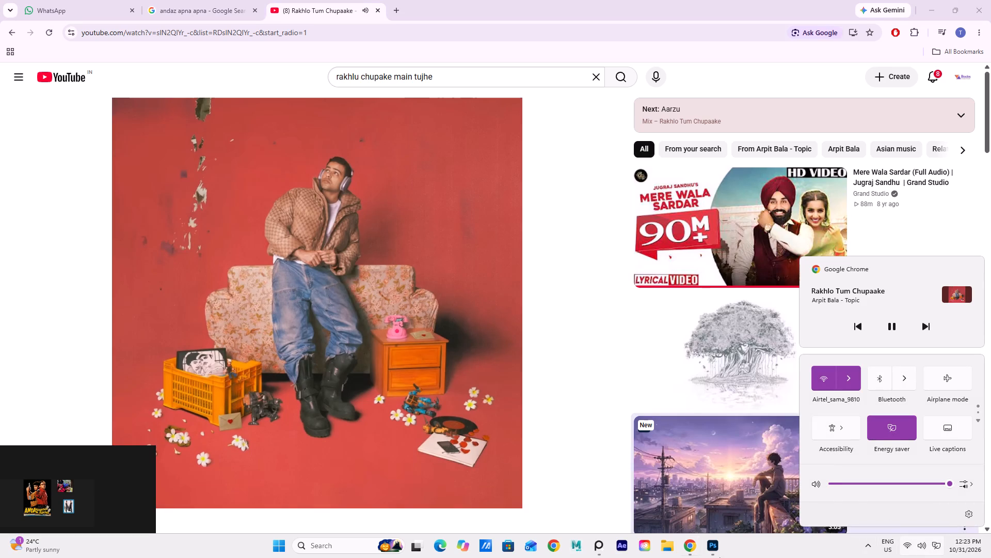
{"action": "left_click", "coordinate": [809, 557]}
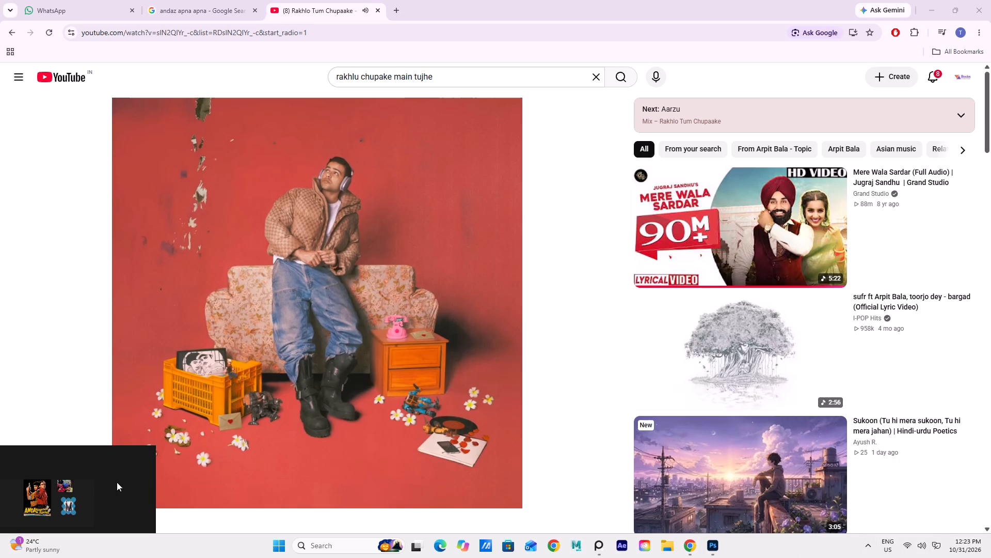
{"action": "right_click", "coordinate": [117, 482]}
Return to the andaz apna apna image results and browse for more stills, previewing the CNBC TV18 one of two men in patterned shirts.
{"action": "left_click", "coordinate": [175, 0]}
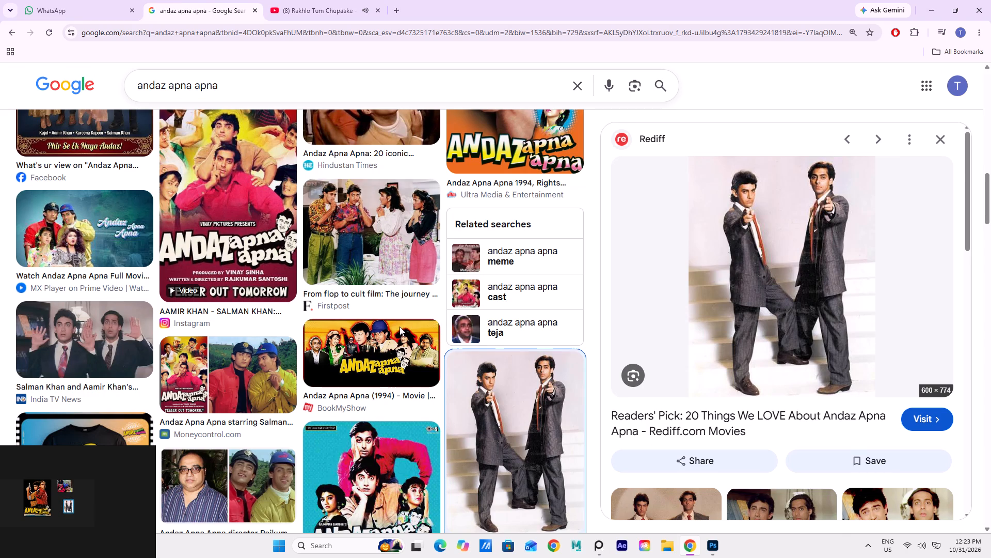
{"action": "scroll", "coordinate": [386, 343], "scroll_direction": "down", "scroll_amount": 12}
{"action": "scroll", "coordinate": [395, 353], "scroll_direction": "down", "scroll_amount": 9}
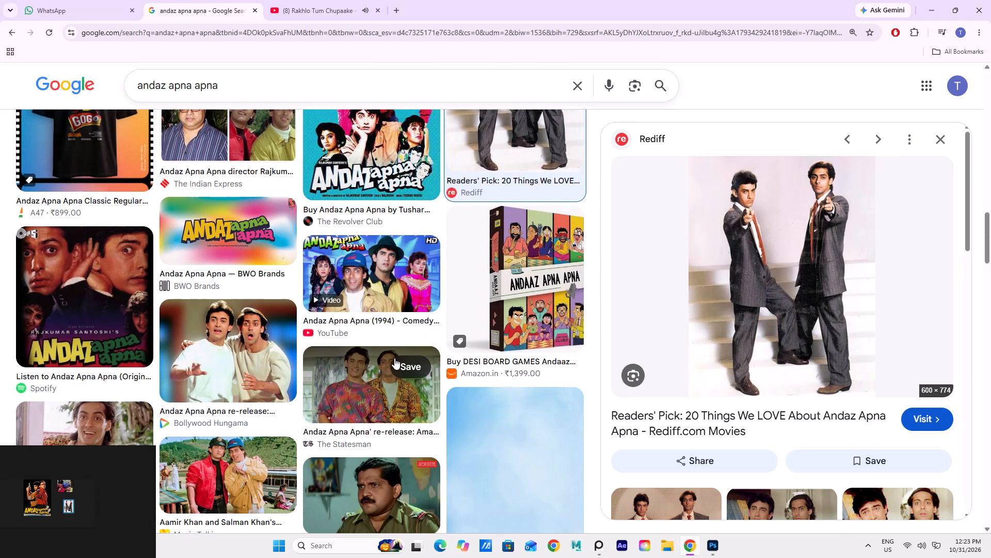
{"action": "scroll", "coordinate": [412, 382], "scroll_direction": "down", "scroll_amount": 1}
{"action": "scroll", "coordinate": [415, 376], "scroll_direction": "up", "scroll_amount": 9}
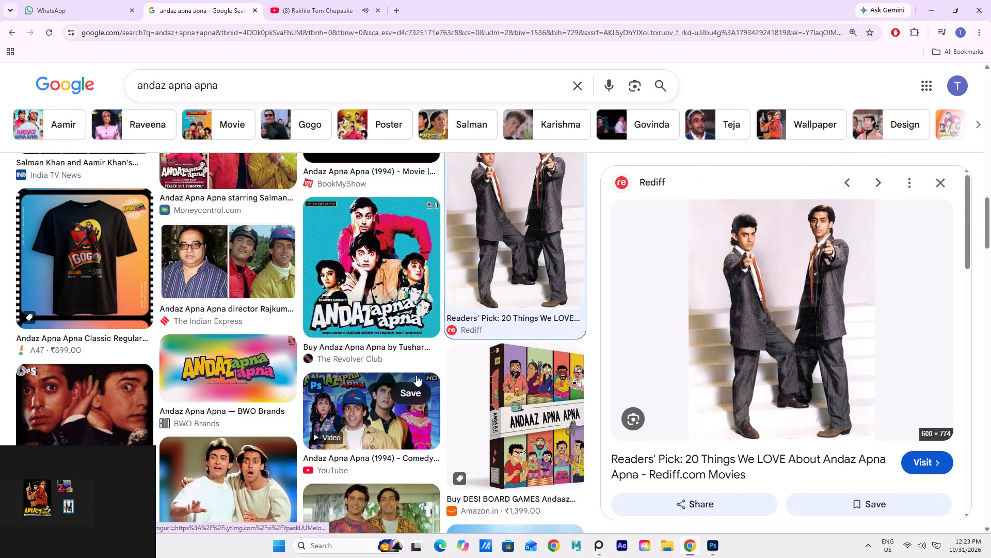
{"action": "scroll", "coordinate": [477, 357], "scroll_direction": "up", "scroll_amount": 5}
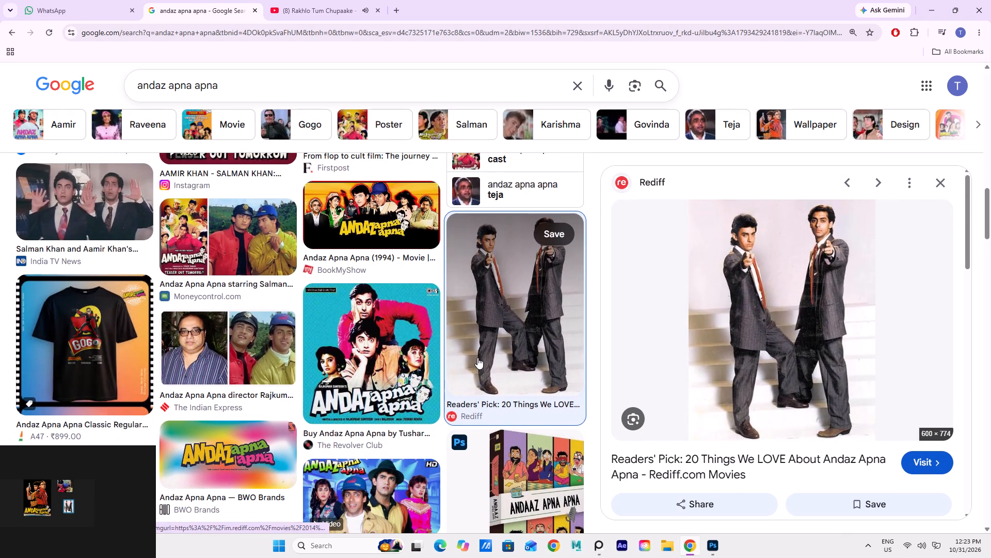
{"action": "scroll", "coordinate": [477, 358], "scroll_direction": "down", "scroll_amount": 20}
{"action": "scroll", "coordinate": [477, 358], "scroll_direction": "down", "scroll_amount": 2}
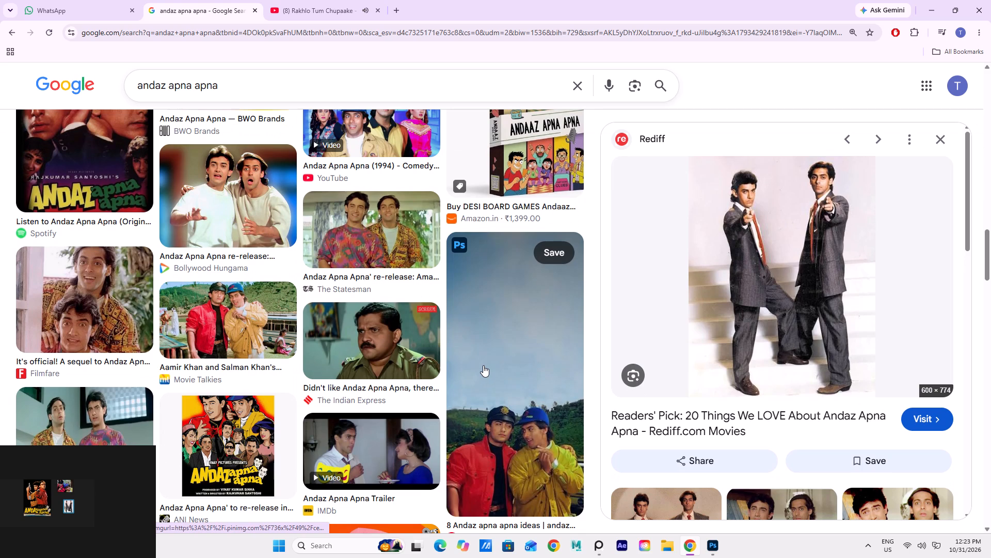
{"action": "scroll", "coordinate": [484, 365], "scroll_direction": "down", "scroll_amount": 6}
{"action": "left_click", "coordinate": [72, 352]}
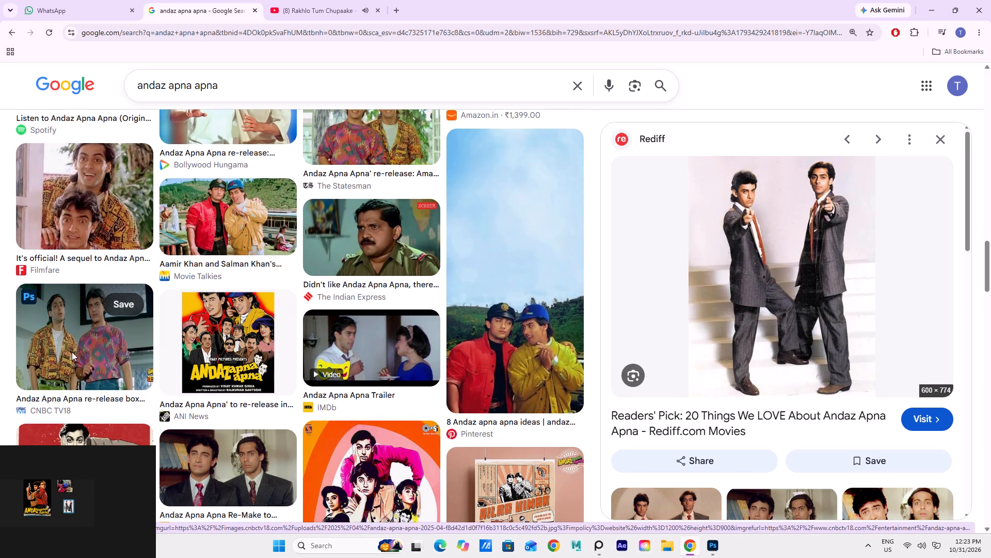
{"action": "scroll", "coordinate": [440, 356], "scroll_direction": "down", "scroll_amount": 6}
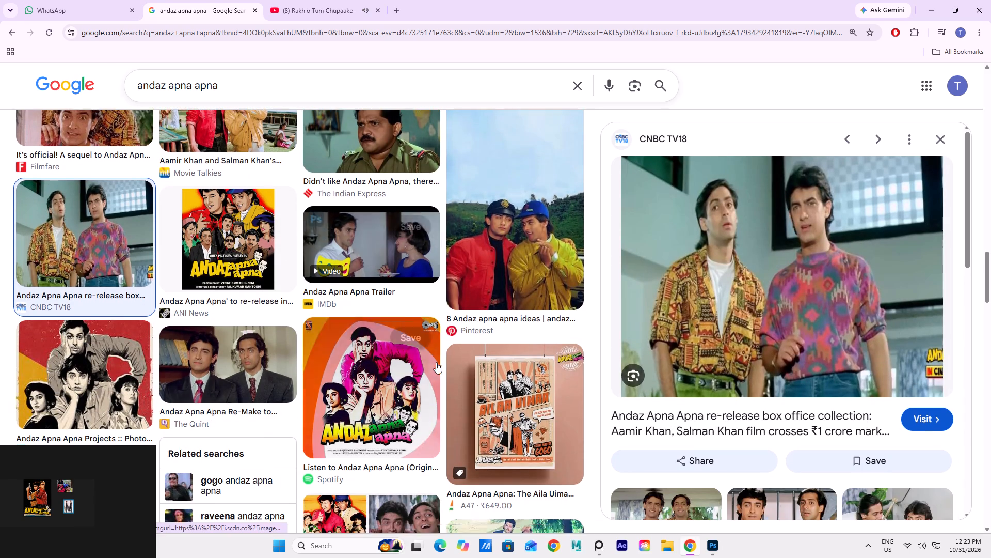
Copy the Pinterest photo of two men in caps under a blue sky into PureRef and place it beside the other references.
{"action": "left_click", "coordinate": [498, 271]}
{"action": "right_click", "coordinate": [786, 272]}
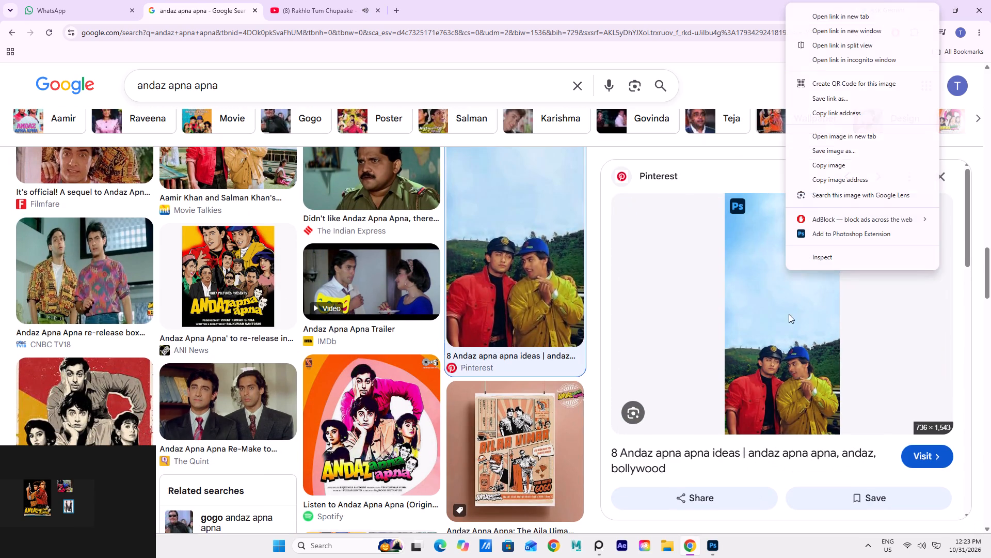
{"action": "left_click", "coordinate": [851, 159]}
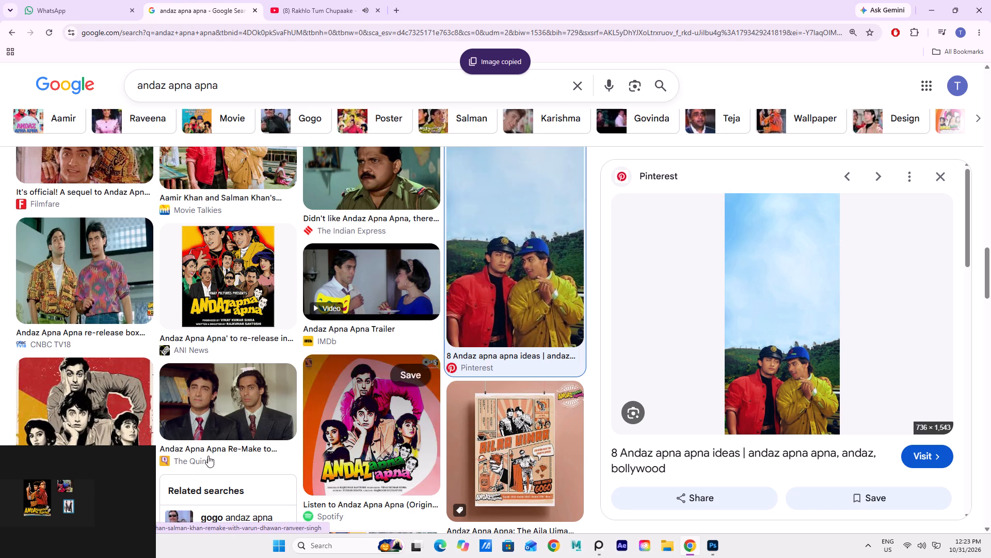
{"action": "left_click", "coordinate": [101, 488]}
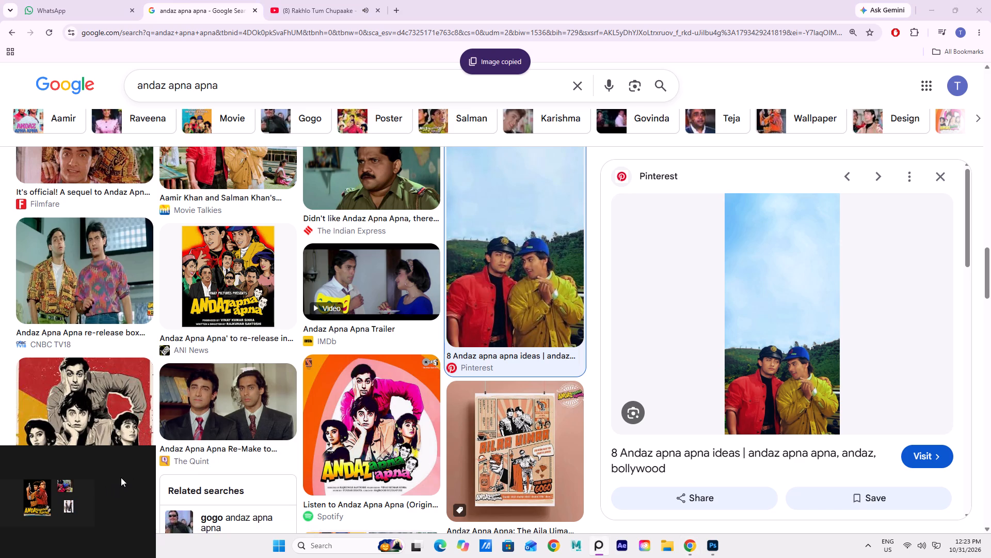
{"action": "key", "text": "ctrl+v"}
{"action": "left_click_drag", "start_coordinate": [123, 486], "coordinate": [96, 504]}
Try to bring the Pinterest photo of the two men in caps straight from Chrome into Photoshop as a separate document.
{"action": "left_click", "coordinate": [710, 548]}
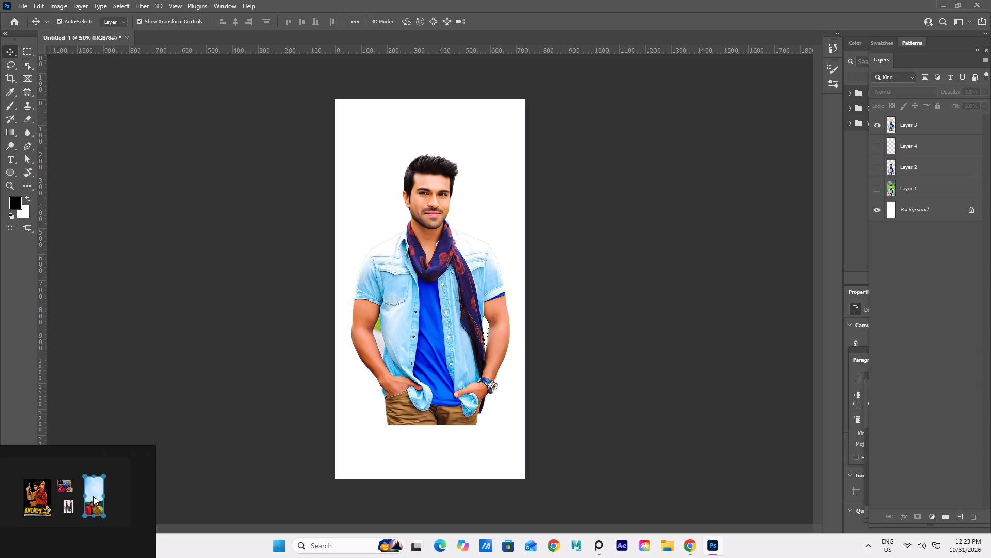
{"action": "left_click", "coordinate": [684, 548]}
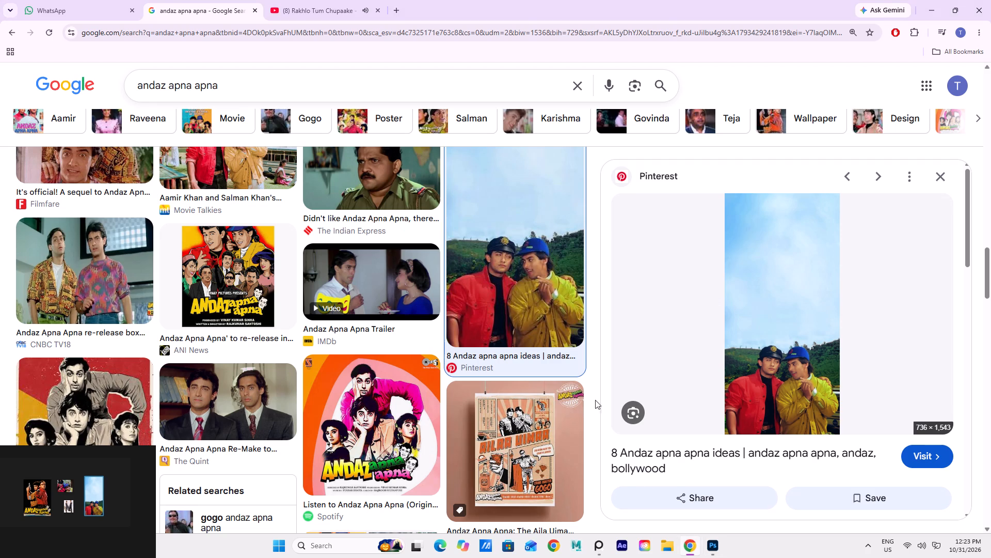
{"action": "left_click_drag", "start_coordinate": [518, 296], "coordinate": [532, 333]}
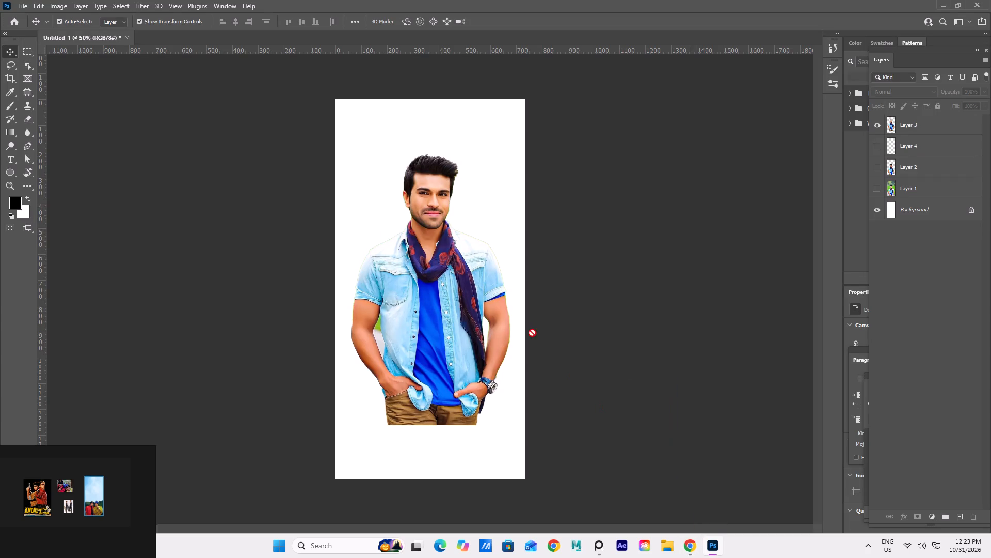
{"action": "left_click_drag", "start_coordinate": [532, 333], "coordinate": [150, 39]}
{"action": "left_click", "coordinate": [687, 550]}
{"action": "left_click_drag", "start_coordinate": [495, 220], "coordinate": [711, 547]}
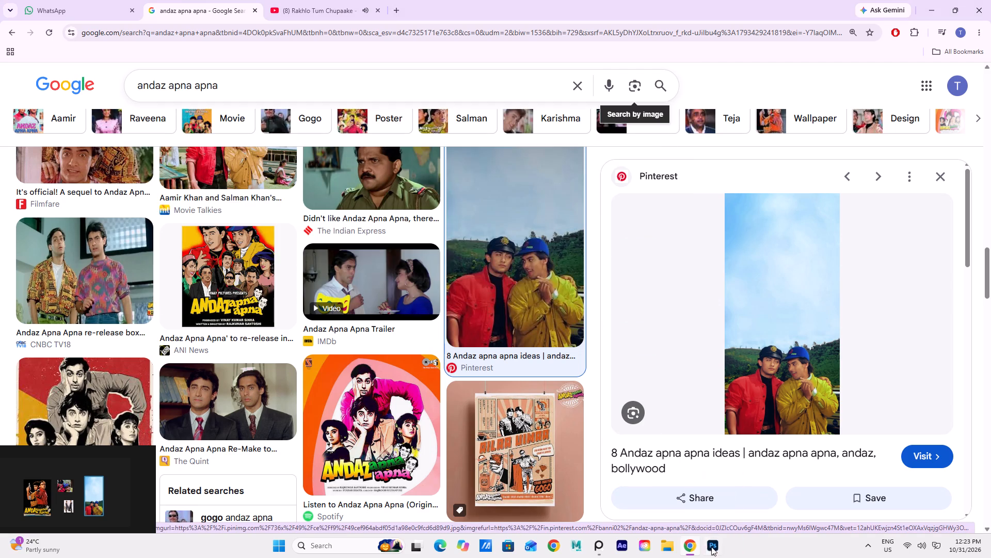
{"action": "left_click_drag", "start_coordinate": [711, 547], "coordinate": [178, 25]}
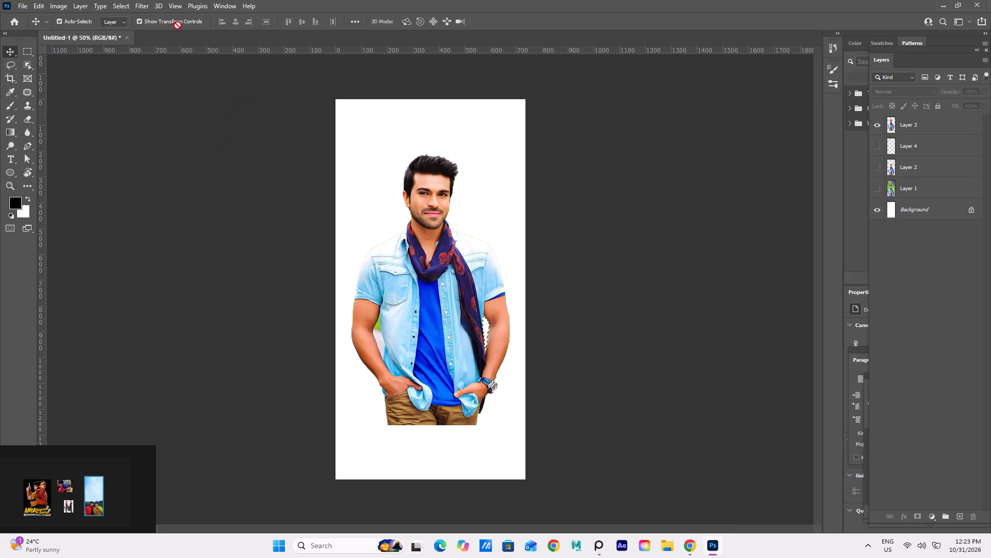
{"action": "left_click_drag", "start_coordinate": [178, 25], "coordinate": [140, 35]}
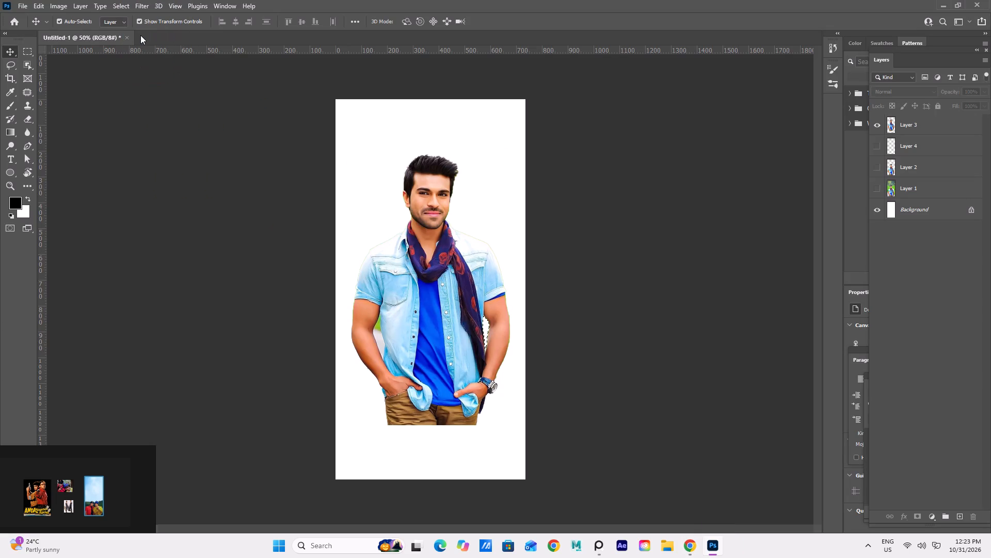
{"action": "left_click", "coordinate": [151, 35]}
Open the New Document setup in Photoshop.
{"action": "left_click", "coordinate": [19, 2]}
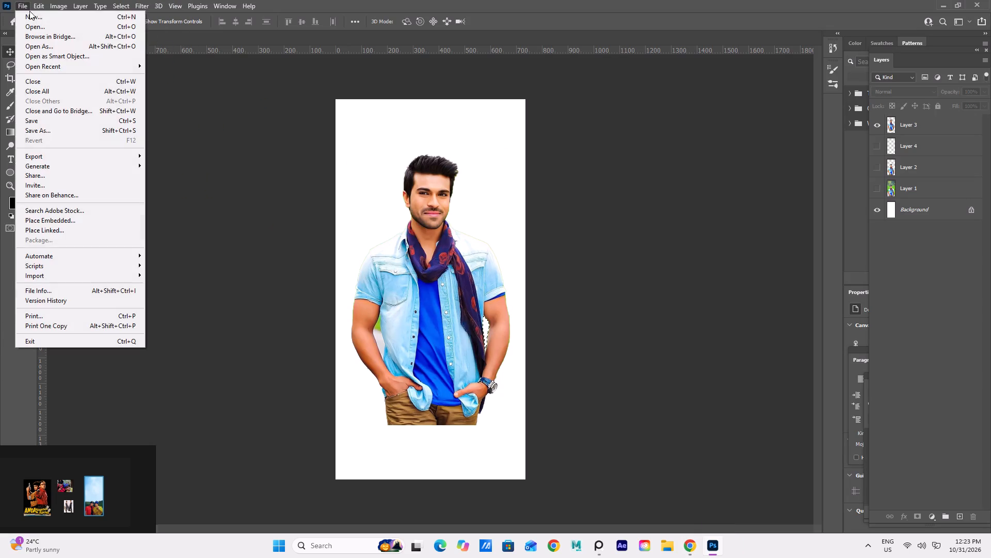
{"action": "left_click", "coordinate": [24, 5]}
{"action": "left_click", "coordinate": [30, 16]}
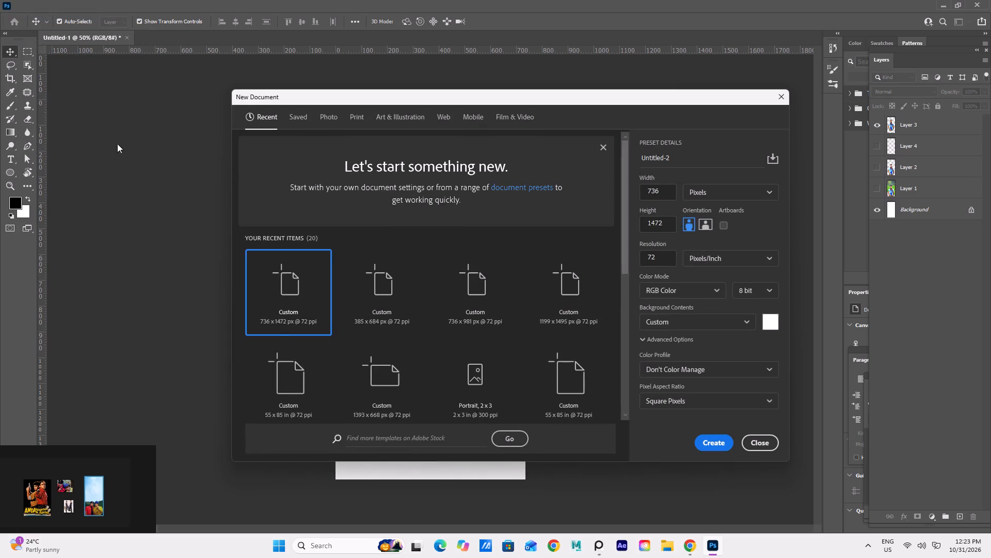
Lower the system volume to about 66.
{"action": "left_click", "coordinate": [927, 548]}
{"action": "left_click_drag", "start_coordinate": [905, 481], "coordinate": [910, 492]}
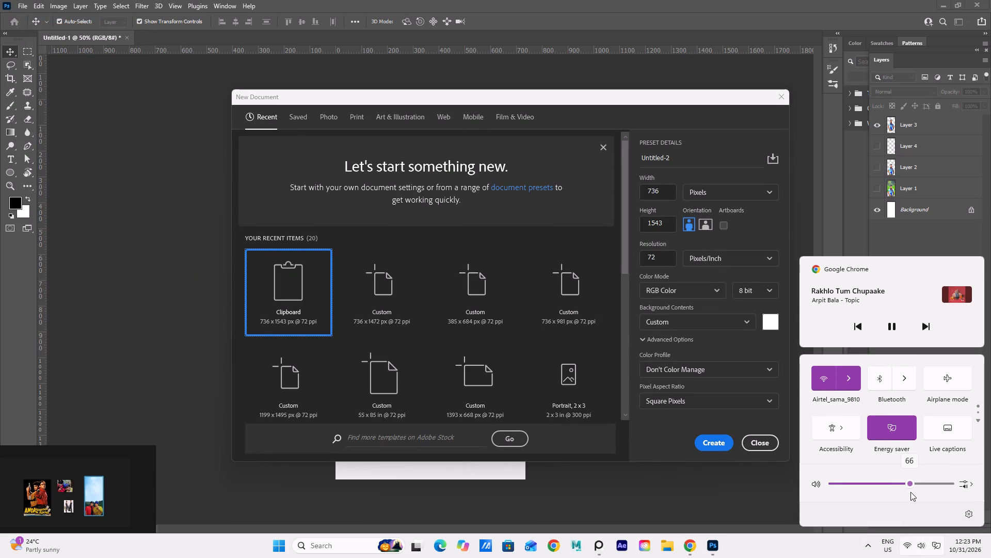
{"action": "left_click_drag", "start_coordinate": [910, 492], "coordinate": [909, 497]}
{"action": "left_click", "coordinate": [791, 557]}
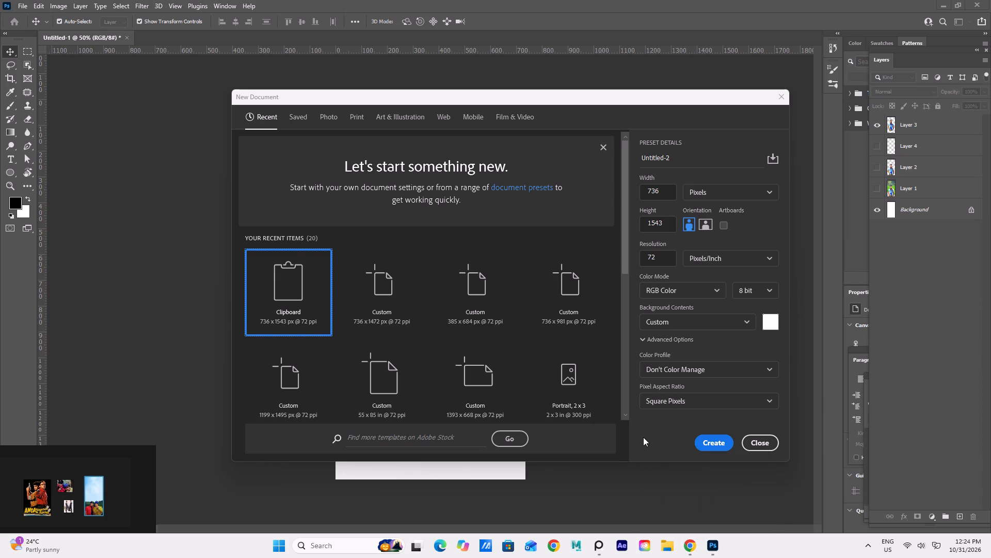
Create the new RGB document from the Clipboard preset at 736 x 1543 px and 72 ppi.
{"action": "left_click", "coordinate": [725, 441]}
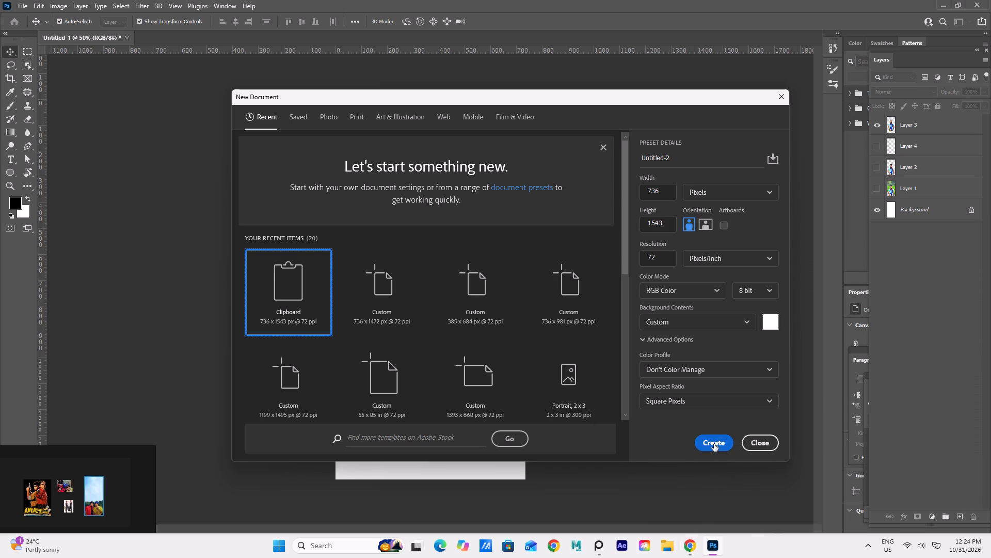
{"action": "left_click", "coordinate": [714, 444]}
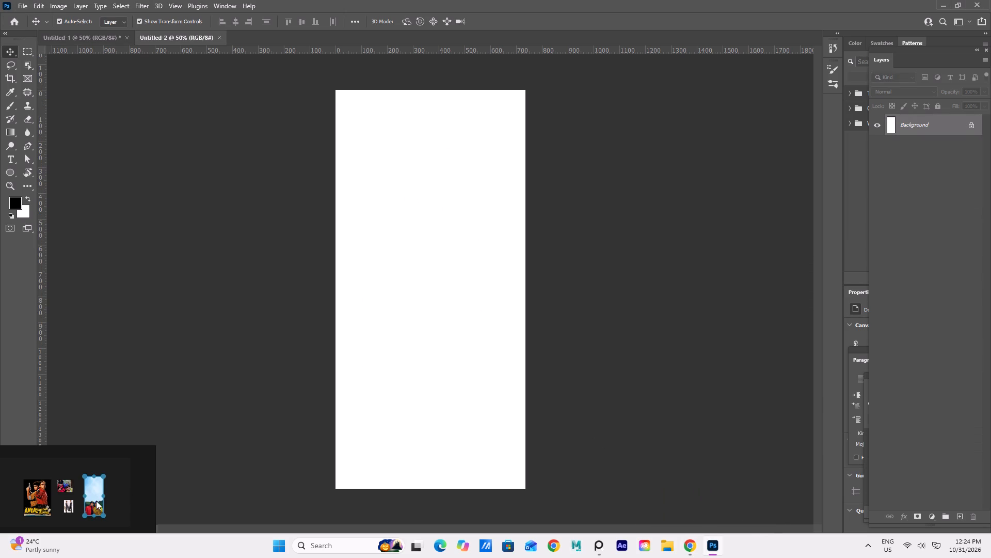
Copy the photo of the two men in caps from the PureRef board and paste it into the new Photoshop document.
{"action": "left_click", "coordinate": [96, 501]}
{"action": "key", "text": "ctrl+c"}
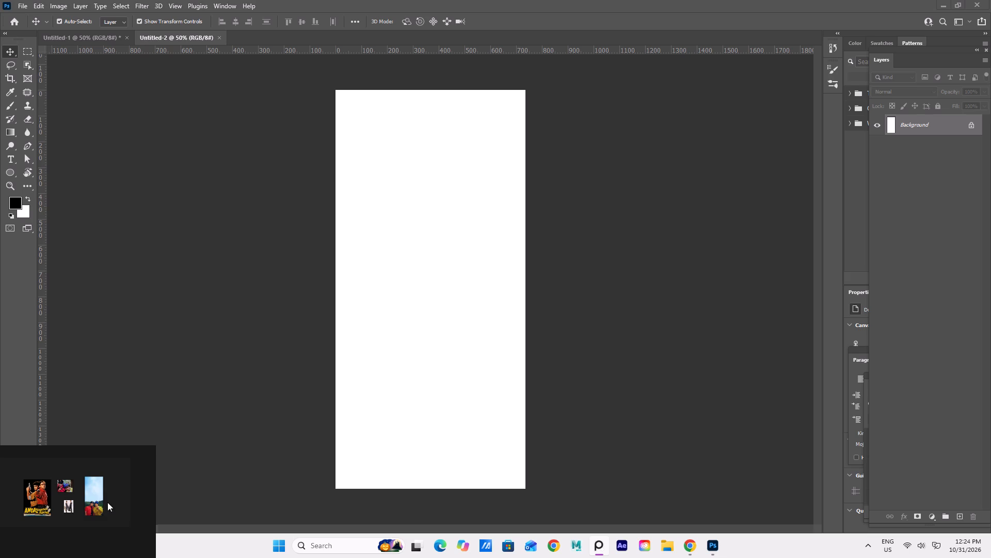
{"action": "left_click", "coordinate": [414, 358]}
{"action": "key", "text": "ctrl+v"}
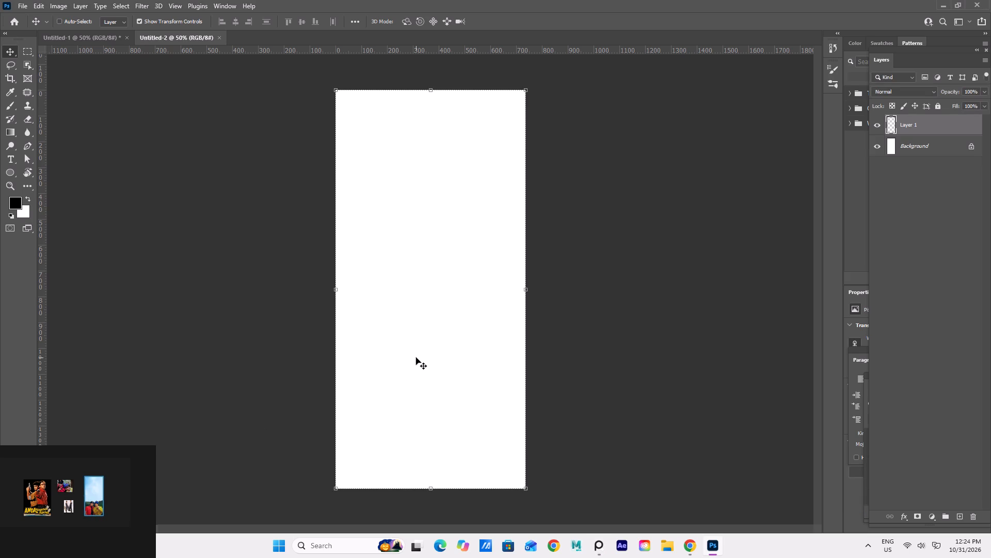
{"action": "left_click", "coordinate": [622, 362]}
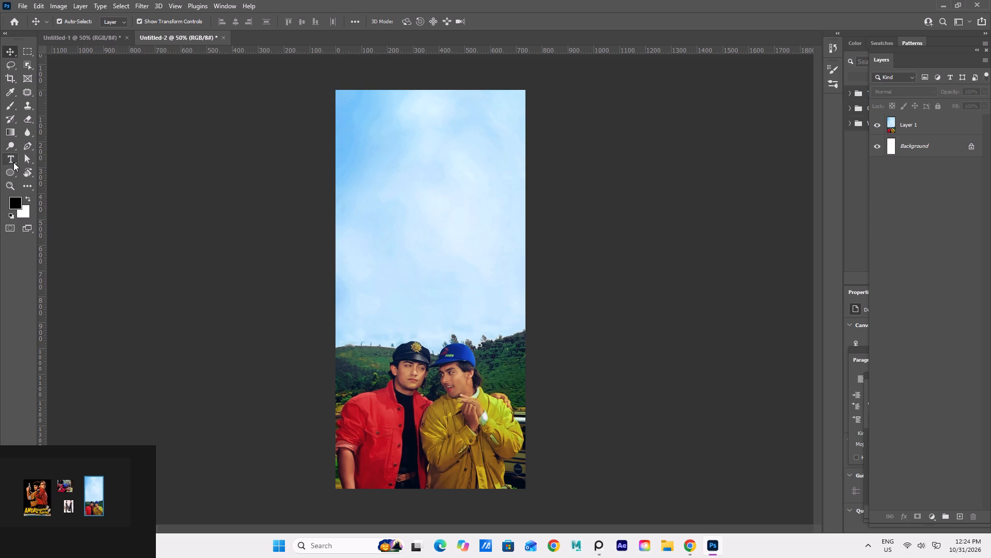
Crop about the top sixth of the image off the sky, keeping the full width and the two men.
{"action": "left_click", "coordinate": [8, 77]}
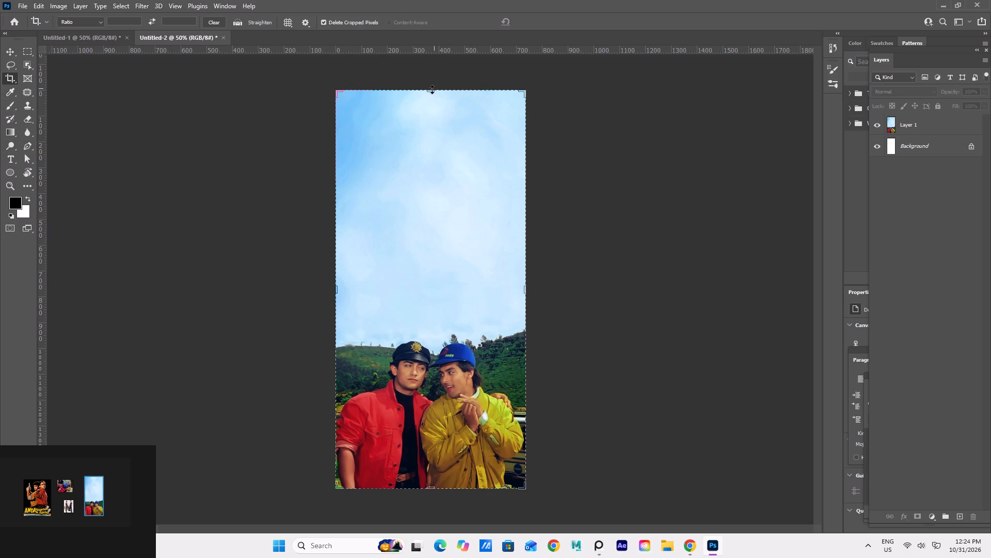
{"action": "left_click_drag", "start_coordinate": [431, 90], "coordinate": [431, 126]}
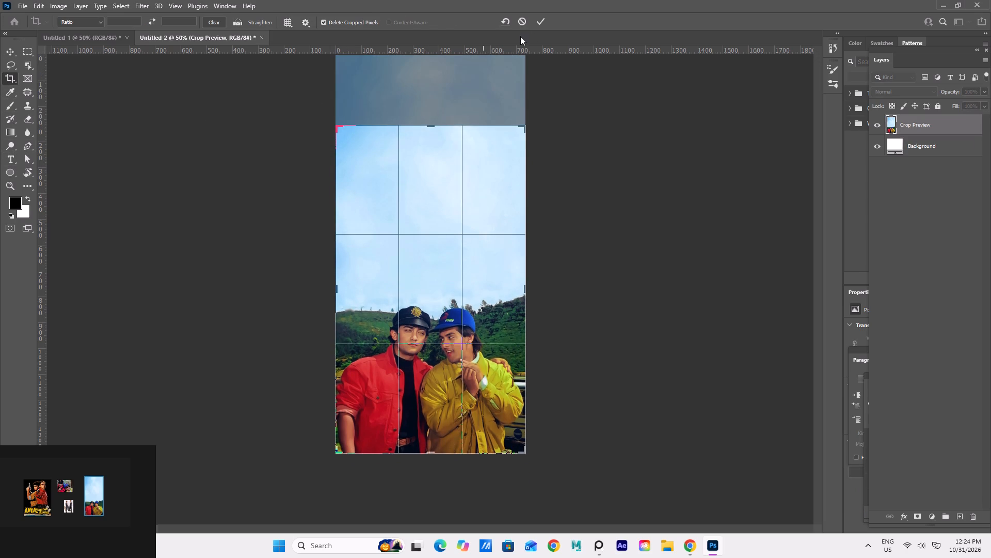
{"action": "left_click", "coordinate": [538, 21]}
{"action": "left_click", "coordinate": [625, 204]}
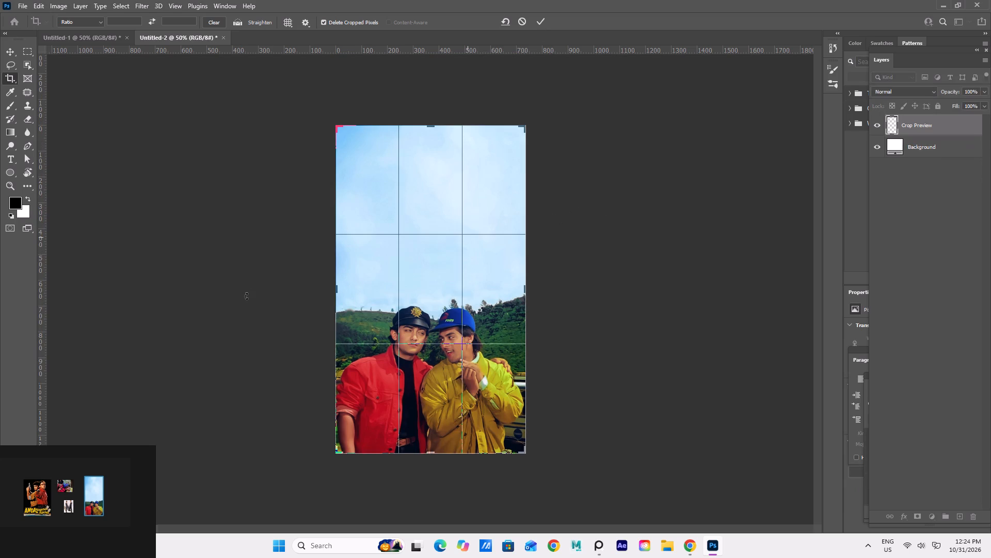
{"action": "left_click", "coordinate": [546, 21]}
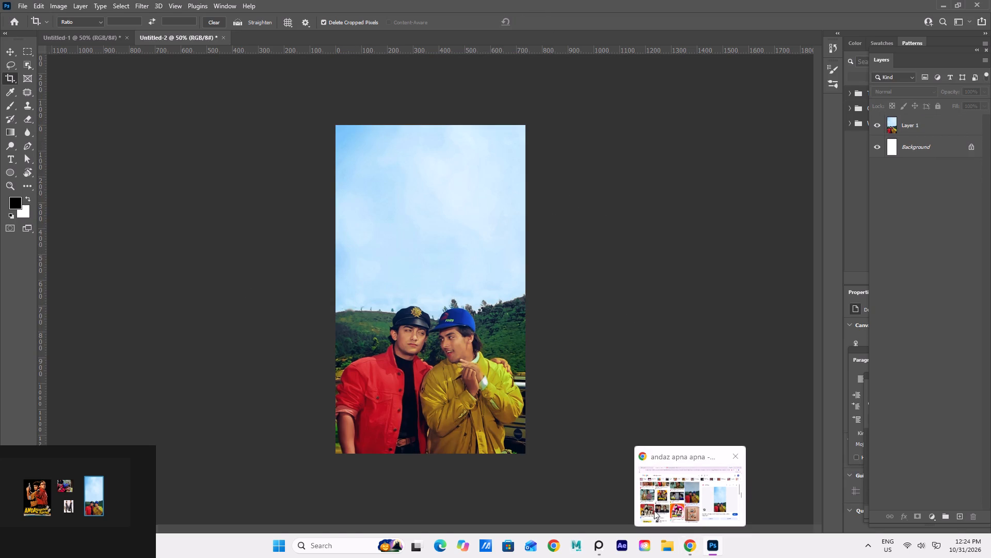
Switch to the Andaz Apna Apna image results in Chrome and enlarge the PureRef window that sits over them.
{"action": "left_click", "coordinate": [690, 549]}
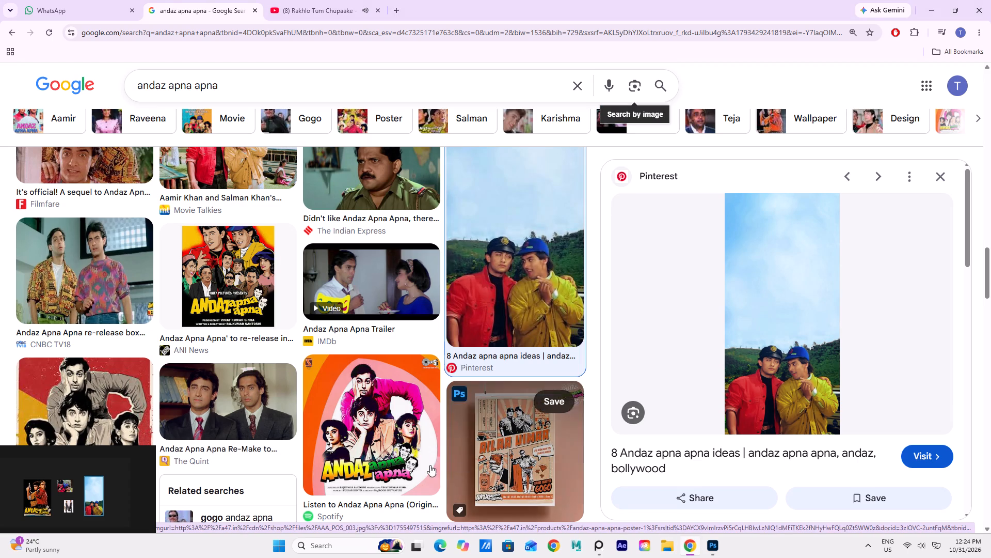
{"action": "scroll", "coordinate": [54, 505], "scroll_direction": "up", "scroll_amount": 5}
{"action": "scroll", "coordinate": [14, 516], "scroll_direction": "down", "scroll_amount": 5}
{"action": "scroll", "coordinate": [12, 513], "scroll_direction": "up", "scroll_amount": 2}
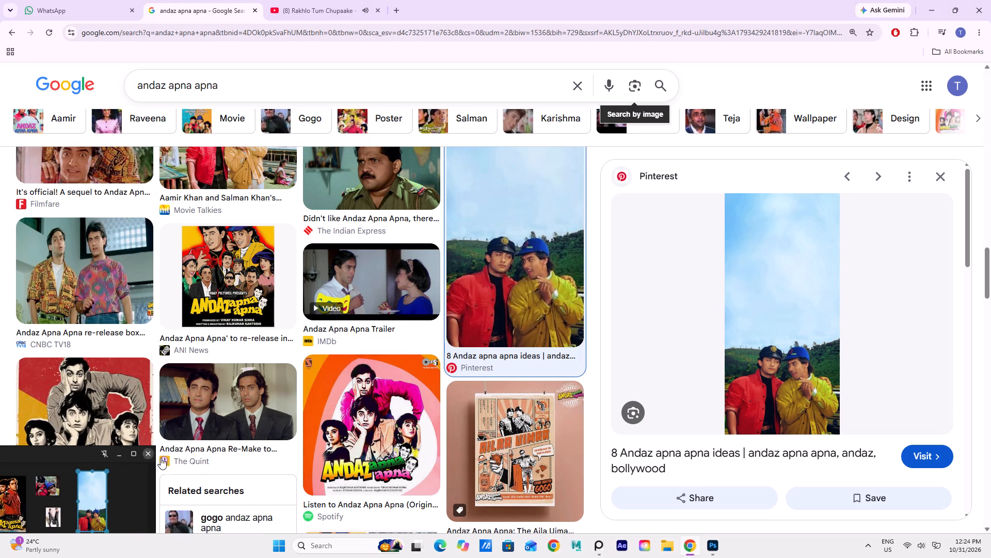
{"action": "right_click_drag", "start_coordinate": [166, 462], "coordinate": [157, 486]}
{"action": "right_click_drag", "start_coordinate": [130, 488], "coordinate": [204, 411]}
Examine the Andaz Apna Apna poster on the PureRef board closely, including its title lettering, bottom credit and the figures with guns.
{"action": "scroll", "coordinate": [51, 471], "scroll_direction": "up", "scroll_amount": 5}
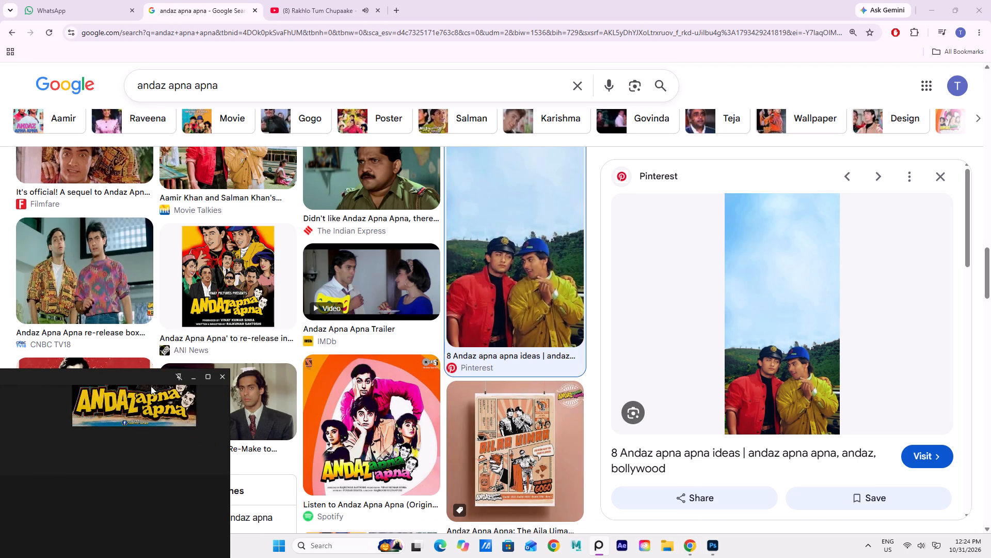
{"action": "scroll", "coordinate": [141, 399], "scroll_direction": "down", "scroll_amount": 9}
{"action": "scroll", "coordinate": [146, 384], "scroll_direction": "up", "scroll_amount": 9}
{"action": "scroll", "coordinate": [148, 439], "scroll_direction": "down", "scroll_amount": 1}
{"action": "scroll", "coordinate": [149, 454], "scroll_direction": "up", "scroll_amount": 1}
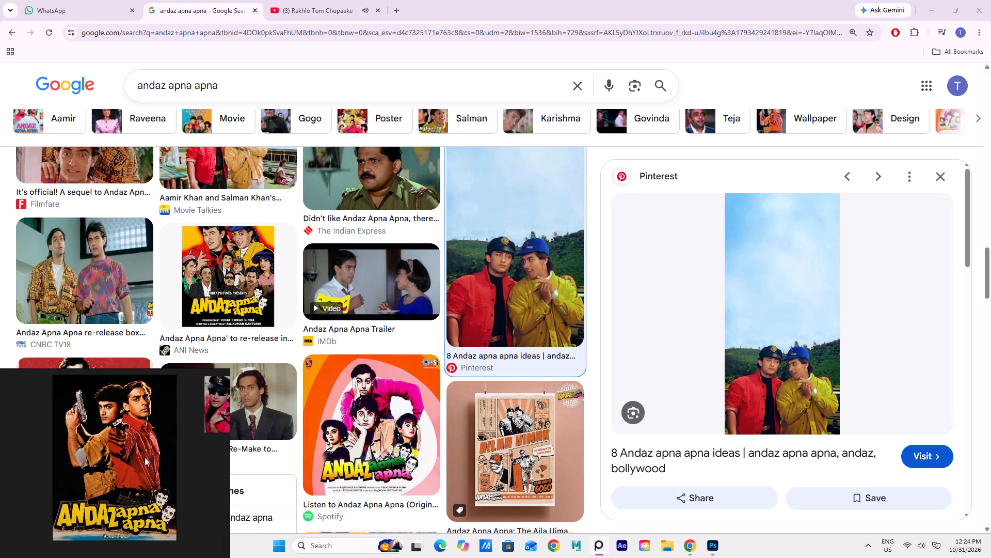
{"action": "scroll", "coordinate": [145, 457], "scroll_direction": "up", "scroll_amount": 1}
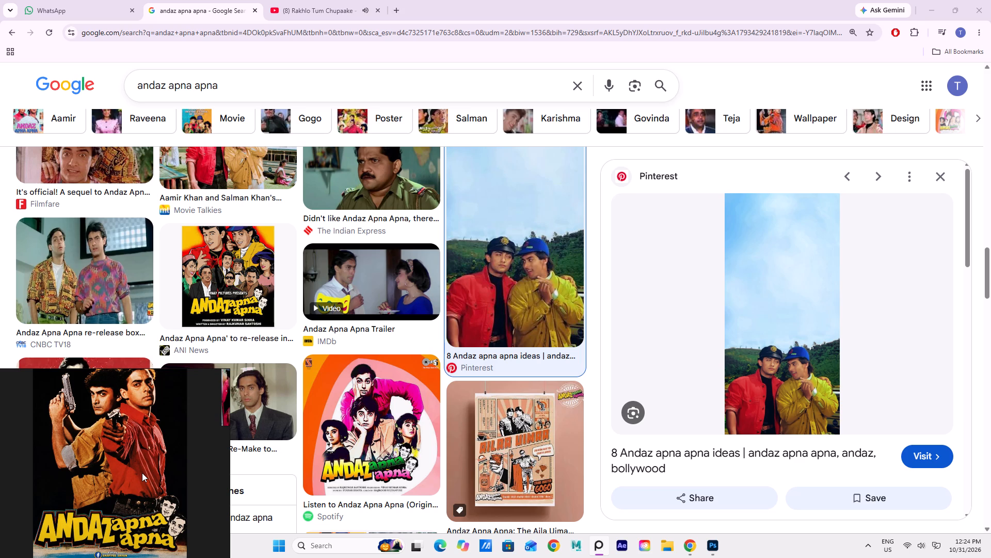
{"action": "scroll", "coordinate": [136, 485], "scroll_direction": "down", "scroll_amount": 1}
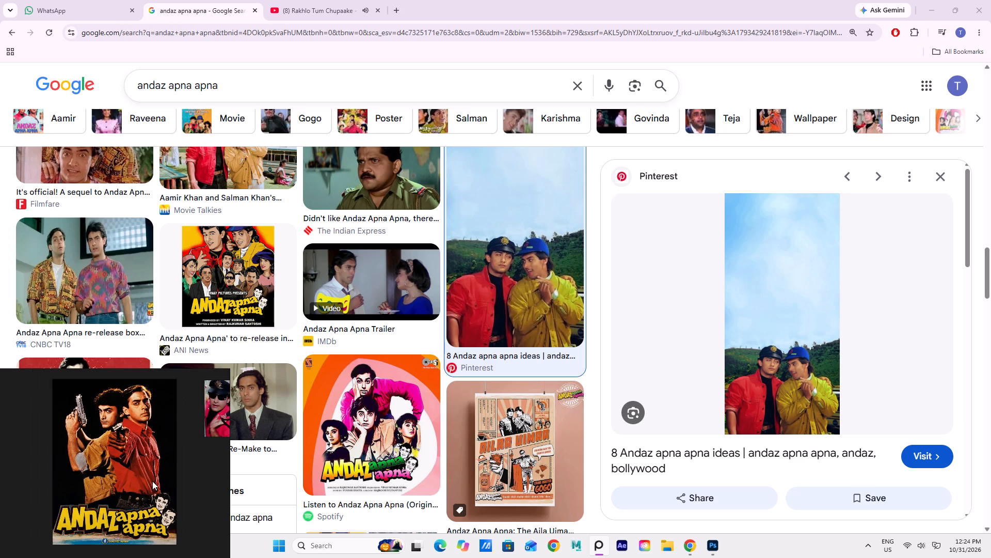
{"action": "scroll", "coordinate": [203, 464], "scroll_direction": "down", "scroll_amount": 2}
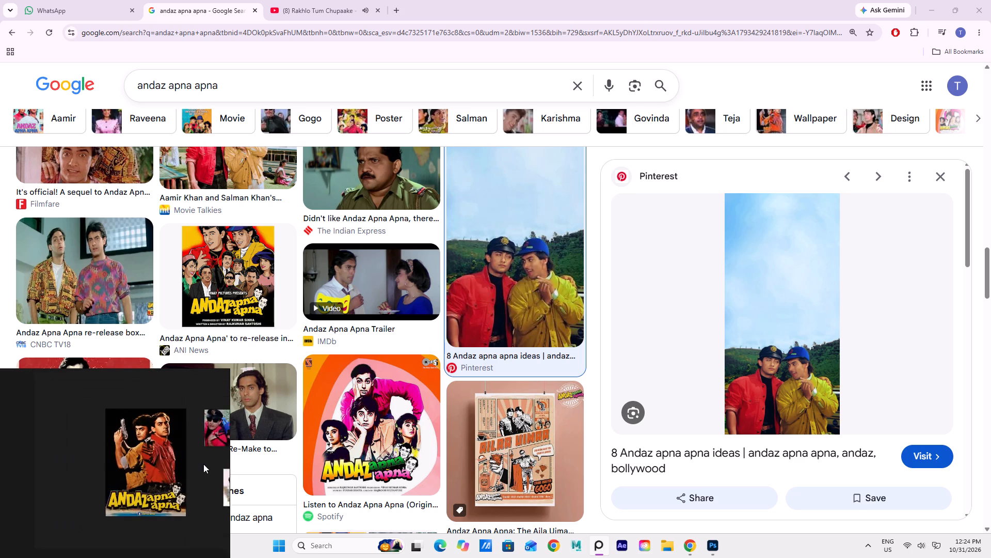
{"action": "scroll", "coordinate": [203, 464], "scroll_direction": "down", "scroll_amount": 9}
{"action": "scroll", "coordinate": [150, 487], "scroll_direction": "down", "scroll_amount": 2}
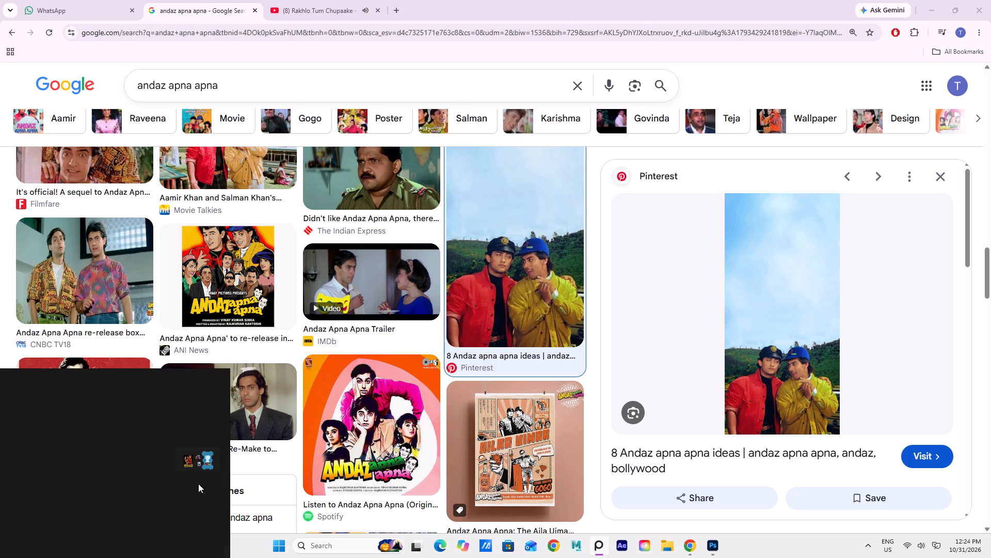
{"action": "scroll", "coordinate": [213, 438], "scroll_direction": "up", "scroll_amount": 5}
{"action": "left_click", "coordinate": [188, 444]}
{"action": "scroll", "coordinate": [148, 544], "scroll_direction": "up", "scroll_amount": 8}
{"action": "scroll", "coordinate": [121, 532], "scroll_direction": "down", "scroll_amount": 3}
{"action": "scroll", "coordinate": [31, 496], "scroll_direction": "up", "scroll_amount": 3}
{"action": "scroll", "coordinate": [22, 514], "scroll_direction": "down", "scroll_amount": 9}
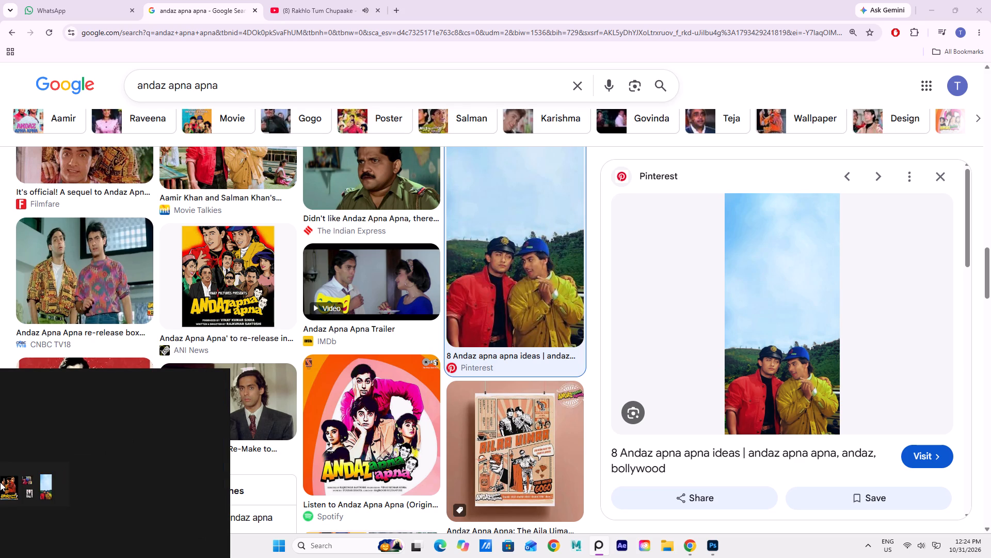
{"action": "scroll", "coordinate": [114, 474], "scroll_direction": "down", "scroll_amount": 2}
{"action": "scroll", "coordinate": [33, 492], "scroll_direction": "up", "scroll_amount": 7}
{"action": "scroll", "coordinate": [89, 480], "scroll_direction": "up", "scroll_amount": 6}
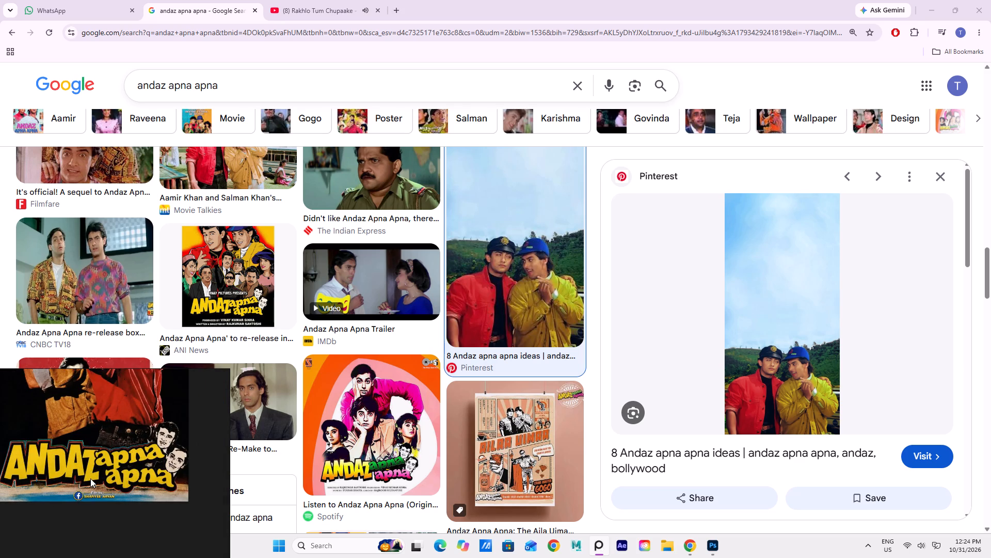
{"action": "scroll", "coordinate": [90, 478], "scroll_direction": "up", "scroll_amount": 8}
{"action": "scroll", "coordinate": [111, 557], "scroll_direction": "down", "scroll_amount": 7}
{"action": "scroll", "coordinate": [128, 472], "scroll_direction": "down", "scroll_amount": 4}
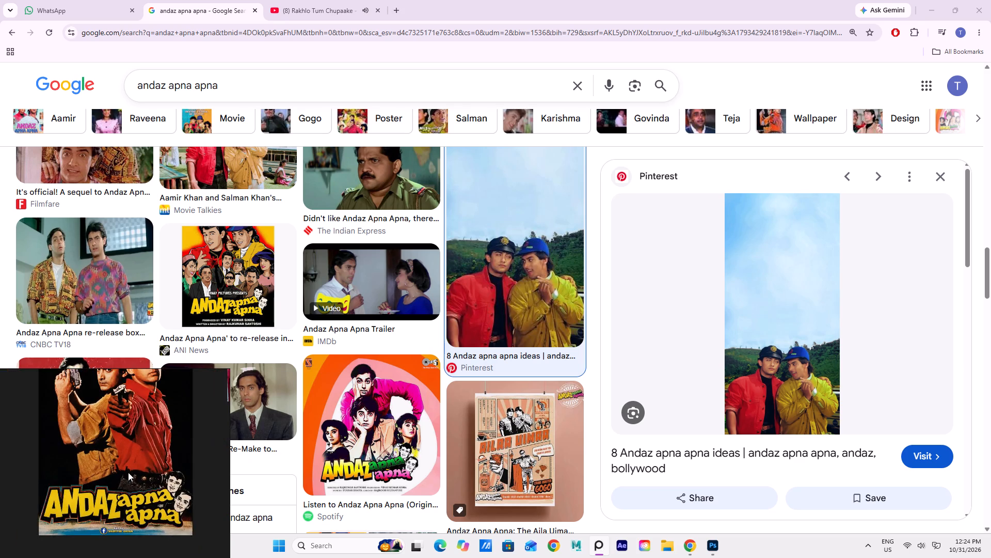
{"action": "scroll", "coordinate": [121, 519], "scroll_direction": "up", "scroll_amount": 12}
{"action": "scroll", "coordinate": [123, 493], "scroll_direction": "down", "scroll_amount": 1}
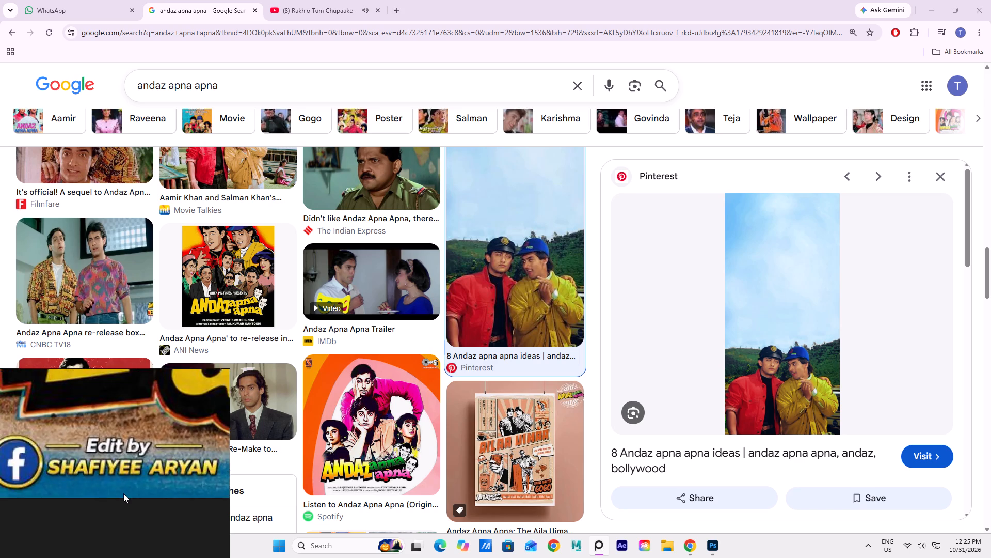
{"action": "scroll", "coordinate": [123, 493], "scroll_direction": "down", "scroll_amount": 13}
{"action": "scroll", "coordinate": [131, 428], "scroll_direction": "up", "scroll_amount": 8}
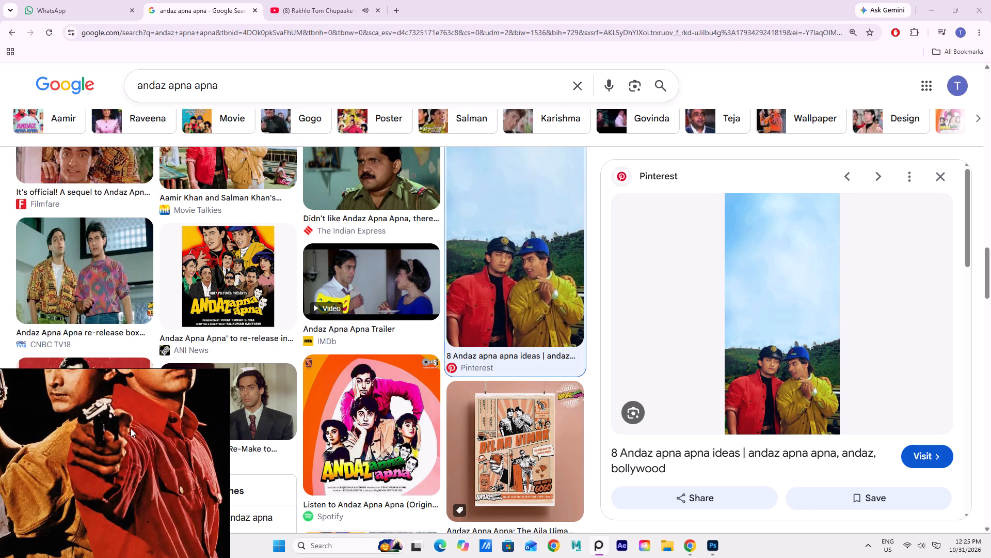
{"action": "scroll", "coordinate": [131, 428], "scroll_direction": "down", "scroll_amount": 5}
{"action": "scroll", "coordinate": [131, 428], "scroll_direction": "up", "scroll_amount": 3}
{"action": "scroll", "coordinate": [129, 428], "scroll_direction": "down", "scroll_amount": 6}
{"action": "scroll", "coordinate": [136, 409], "scroll_direction": "up", "scroll_amount": 3}
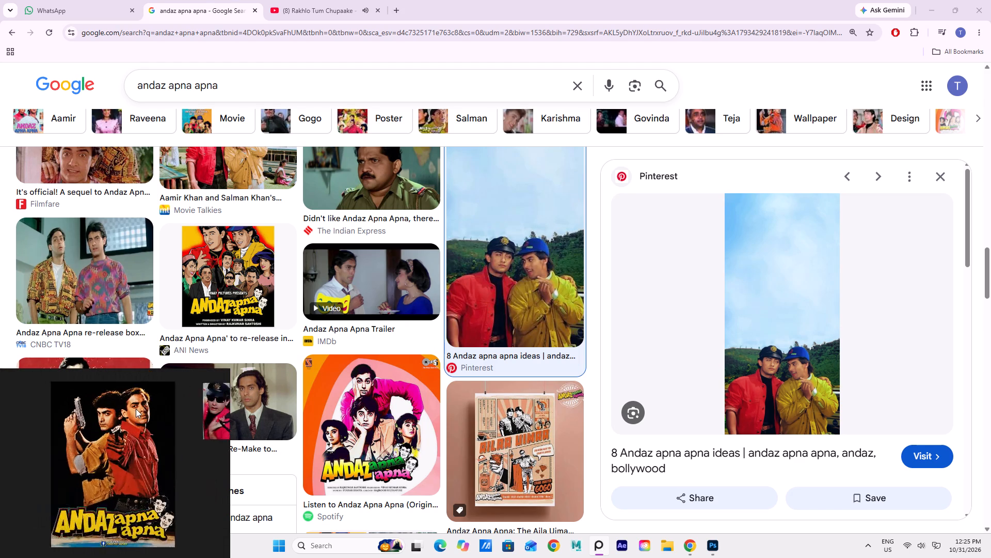
{"action": "scroll", "coordinate": [136, 409], "scroll_direction": "up", "scroll_amount": 3}
{"action": "scroll", "coordinate": [136, 409], "scroll_direction": "down", "scroll_amount": 3}
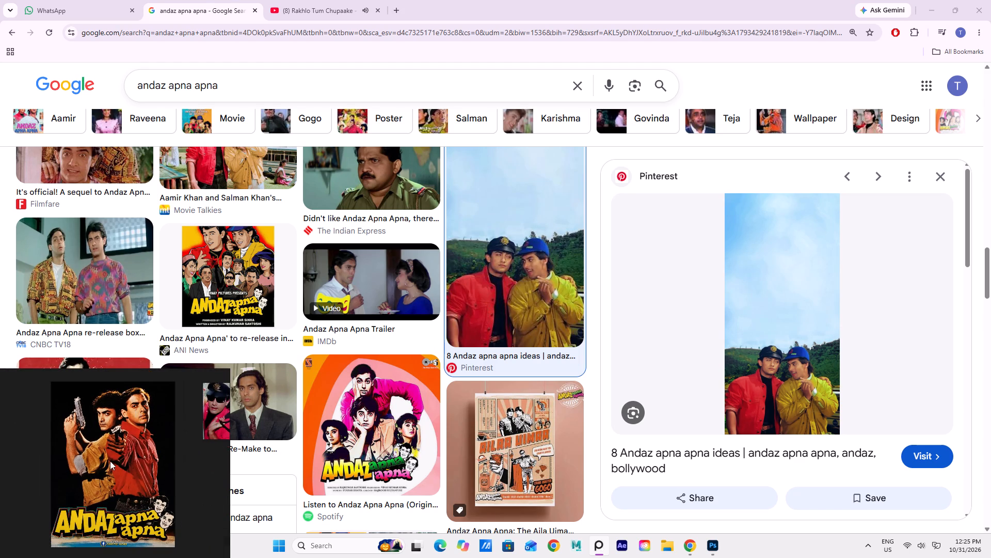
{"action": "scroll", "coordinate": [112, 467], "scroll_direction": "down", "scroll_amount": 4}
{"action": "scroll", "coordinate": [153, 493], "scroll_direction": "up", "scroll_amount": 8}
{"action": "scroll", "coordinate": [148, 497], "scroll_direction": "down", "scroll_amount": 4}
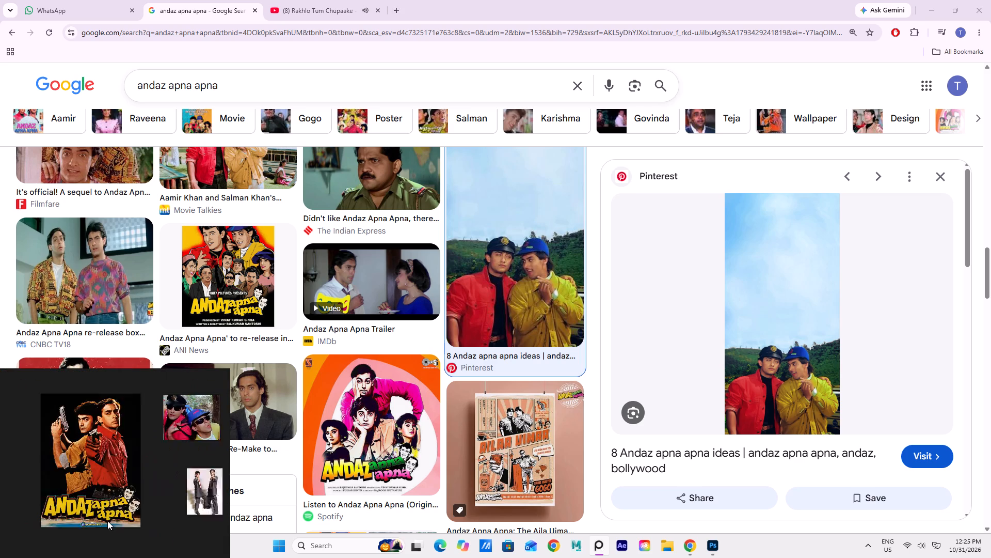
{"action": "scroll", "coordinate": [107, 521], "scroll_direction": "down", "scroll_amount": 2}
{"action": "scroll", "coordinate": [50, 513], "scroll_direction": "up", "scroll_amount": 6}
{"action": "scroll", "coordinate": [156, 533], "scroll_direction": "down", "scroll_amount": 5}
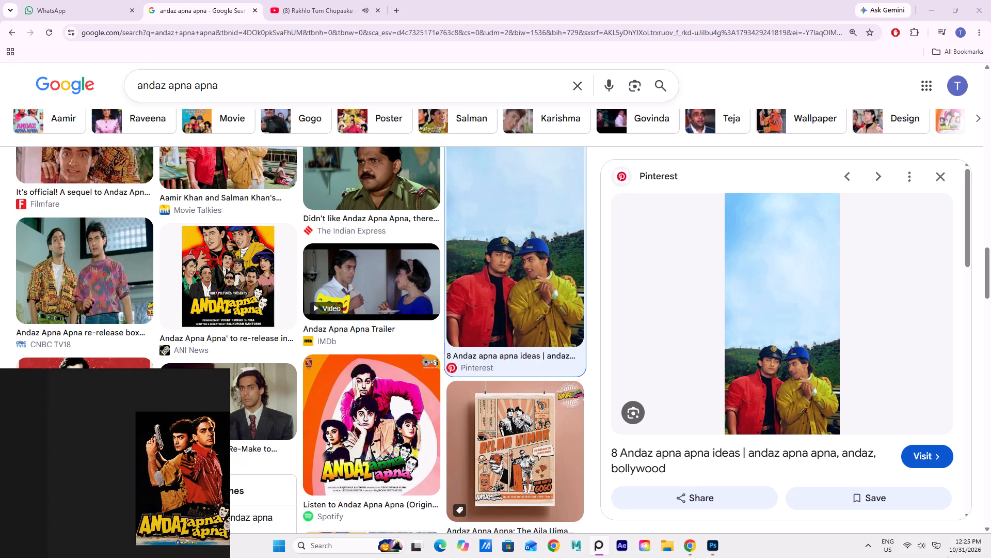
Raise the system volume.
{"action": "left_click", "coordinate": [924, 552]}
{"action": "left_click_drag", "start_coordinate": [914, 485], "coordinate": [926, 490]}
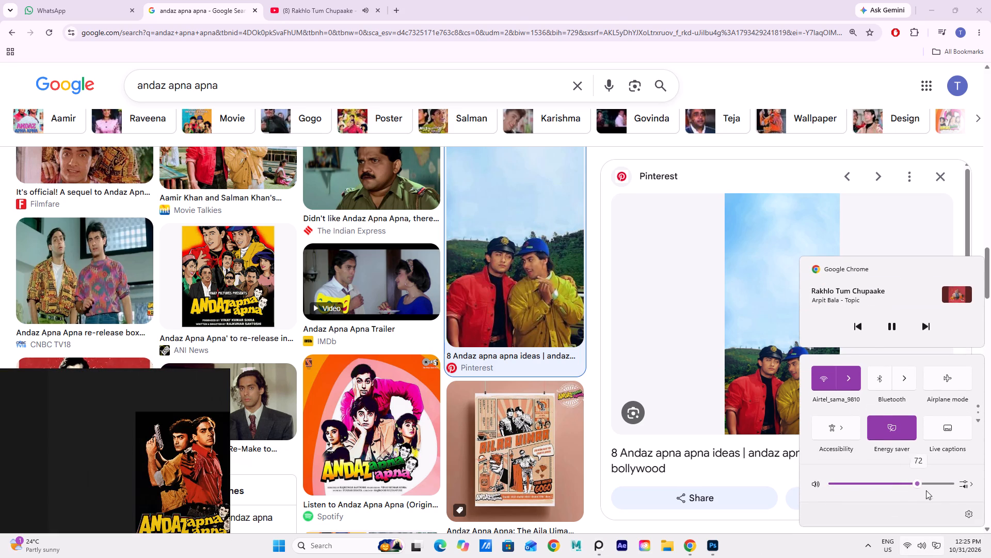
{"action": "left_click_drag", "start_coordinate": [926, 490], "coordinate": [937, 507]}
{"action": "left_click", "coordinate": [833, 549]}
Study the poster's title lettering and small faces again, then view all the references on the PureRef board together.
{"action": "scroll", "coordinate": [169, 446], "scroll_direction": "down", "scroll_amount": 5}
{"action": "scroll", "coordinate": [204, 471], "scroll_direction": "up", "scroll_amount": 5}
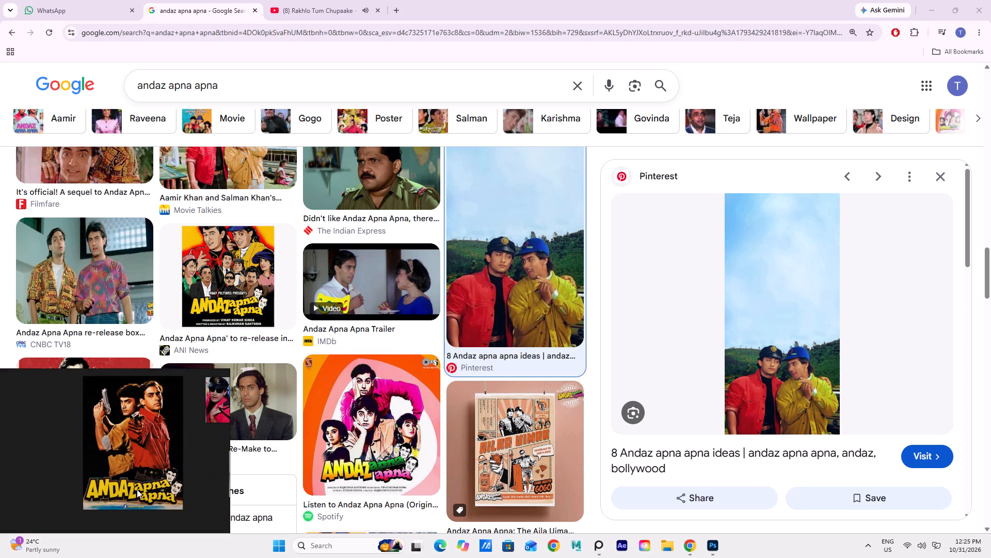
{"action": "scroll", "coordinate": [191, 478], "scroll_direction": "up", "scroll_amount": 5}
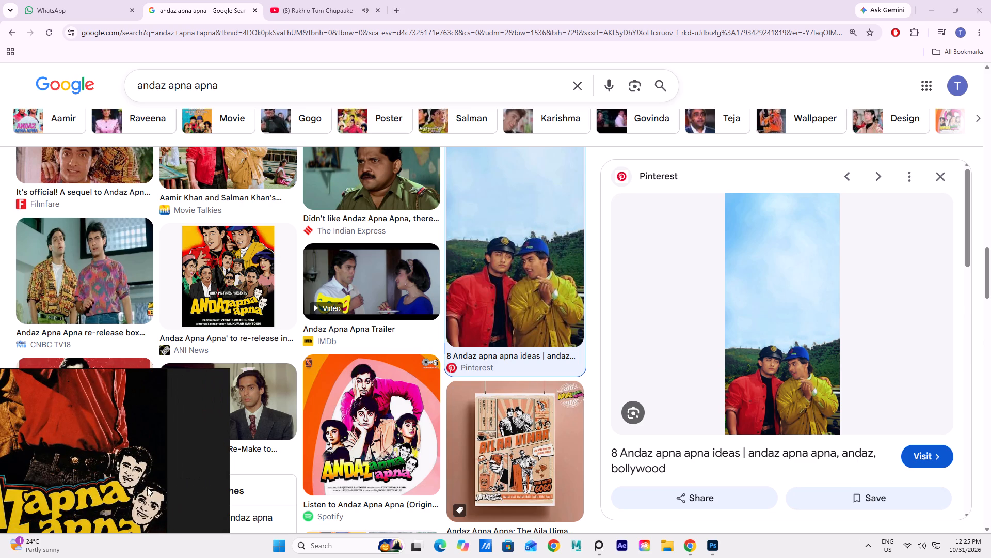
{"action": "scroll", "coordinate": [144, 489], "scroll_direction": "down", "scroll_amount": 6}
{"action": "scroll", "coordinate": [84, 467], "scroll_direction": "up", "scroll_amount": 4}
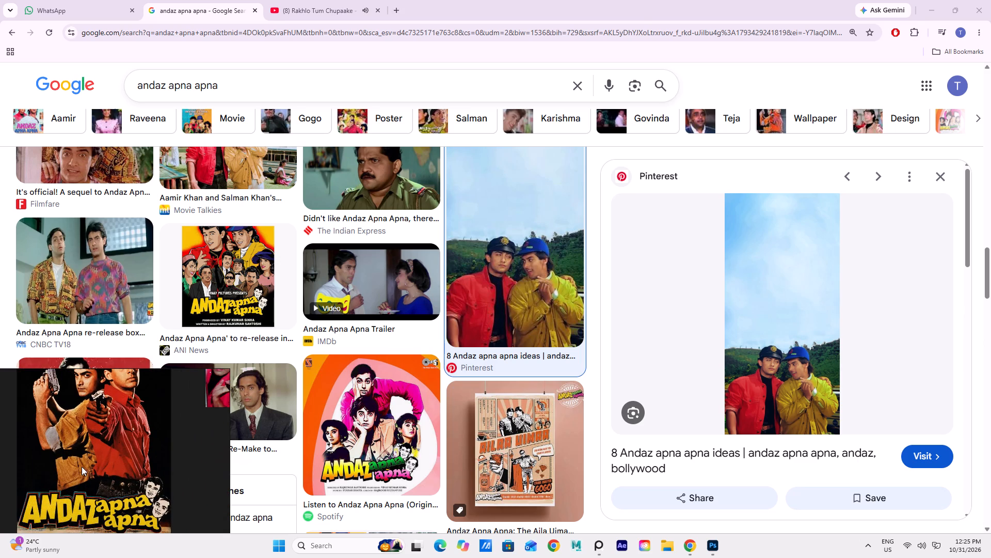
{"action": "scroll", "coordinate": [573, 492], "scroll_direction": "down", "scroll_amount": 1}
{"action": "scroll", "coordinate": [82, 426], "scroll_direction": "down", "scroll_amount": 6}
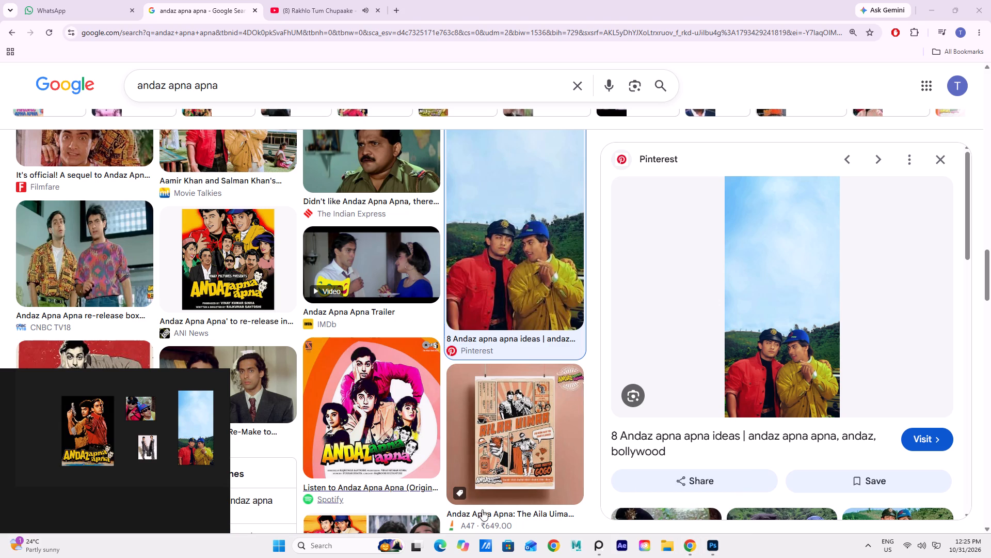
Search Google for "andaz apna apna movie name font" and read the web results about the title lettering.
{"action": "left_click", "coordinate": [290, 83]}
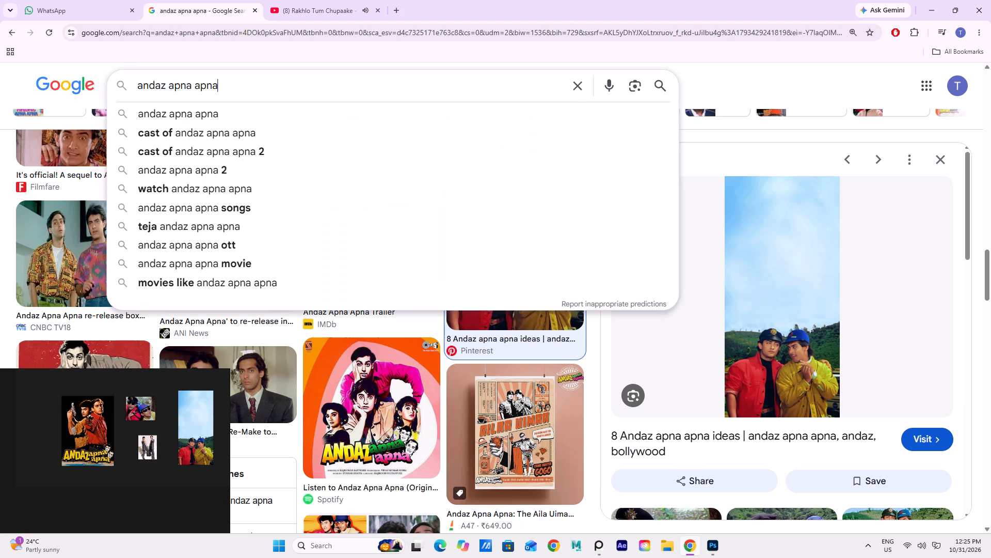
{"action": "key", "text": "space"}
{"action": "type", "text": "mo"}
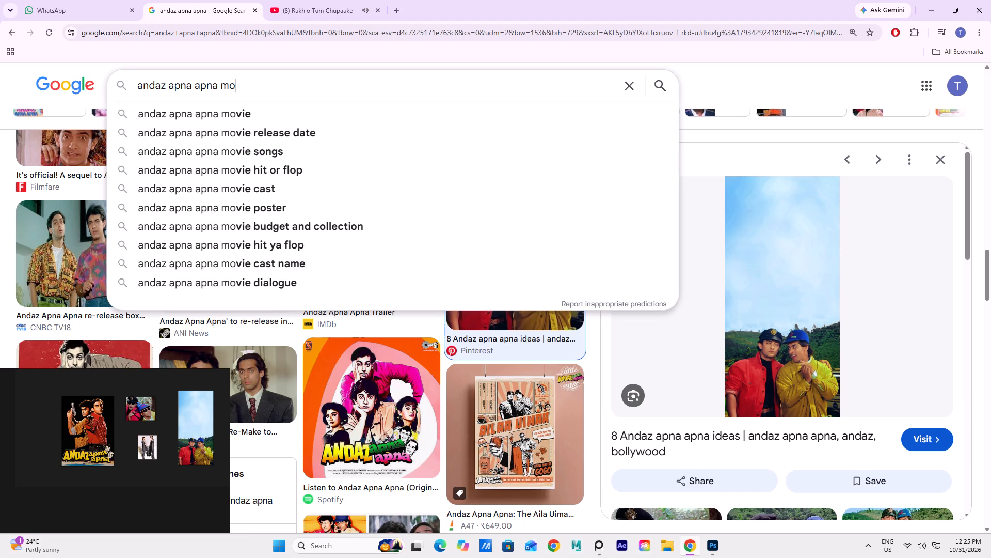
{"action": "type", "text": "vie name"}
{"action": "key", "text": "space"}
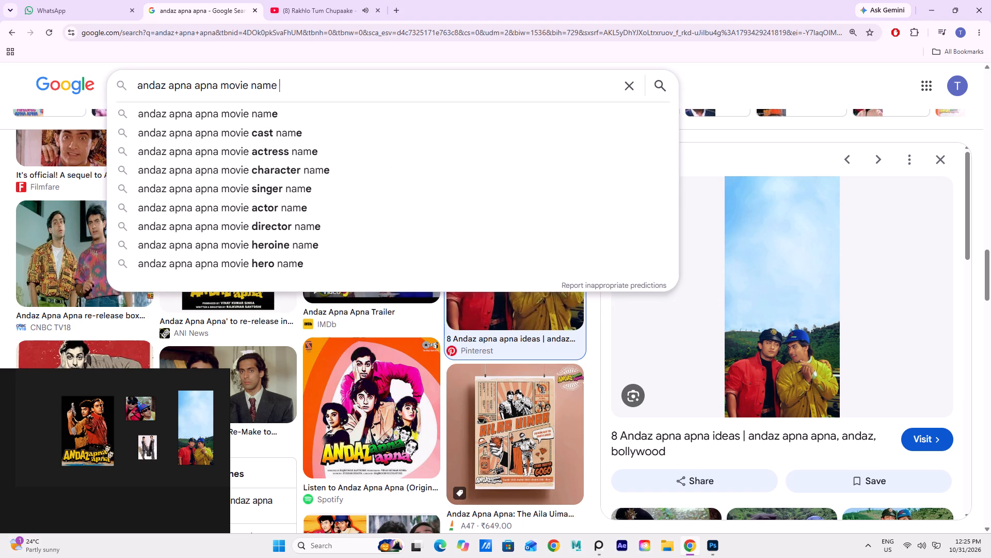
{"action": "type", "text": "font"}
{"action": "key", "text": "Return"}
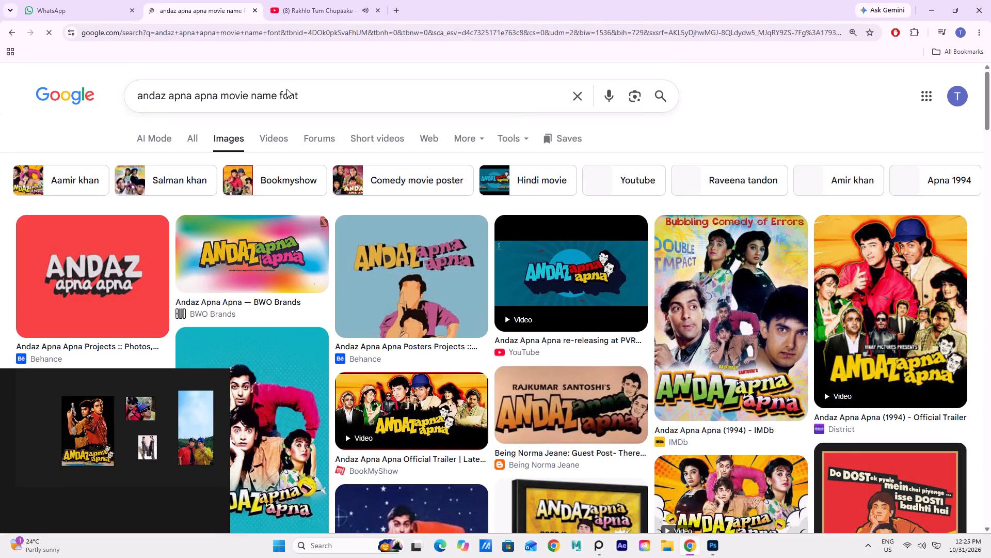
{"action": "left_click", "coordinate": [189, 139]}
{"action": "scroll", "coordinate": [459, 399], "scroll_direction": "down", "scroll_amount": 6}
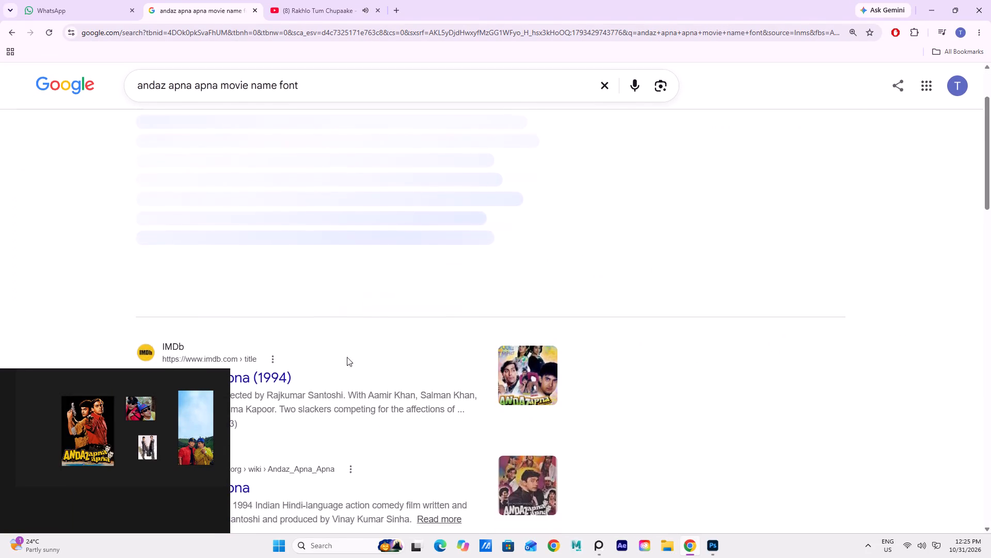
{"action": "scroll", "coordinate": [338, 360], "scroll_direction": "down", "scroll_amount": 4}
{"action": "scroll", "coordinate": [247, 320], "scroll_direction": "up", "scroll_amount": 9}
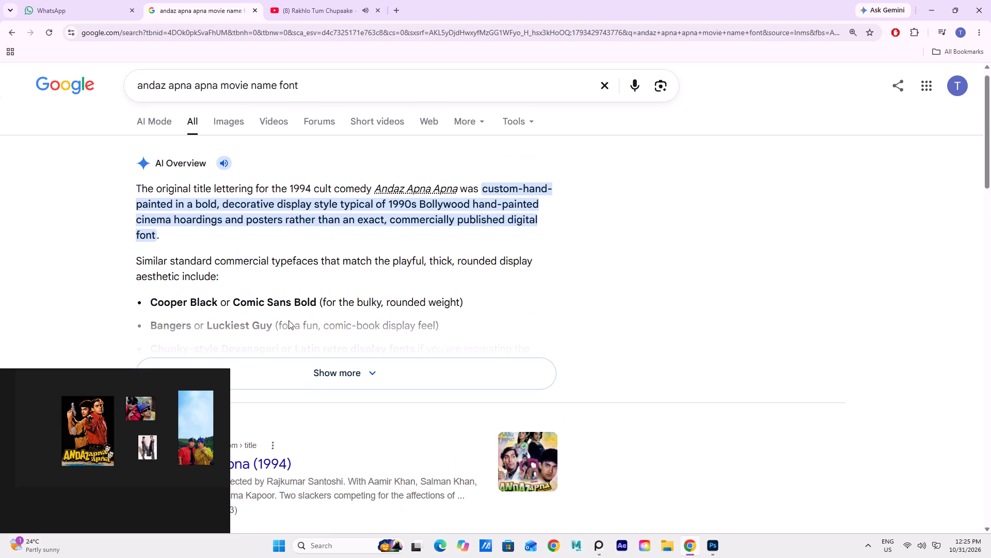
Switch to Photoshop and activate the Horizontal Type tool.
{"action": "left_click", "coordinate": [709, 551]}
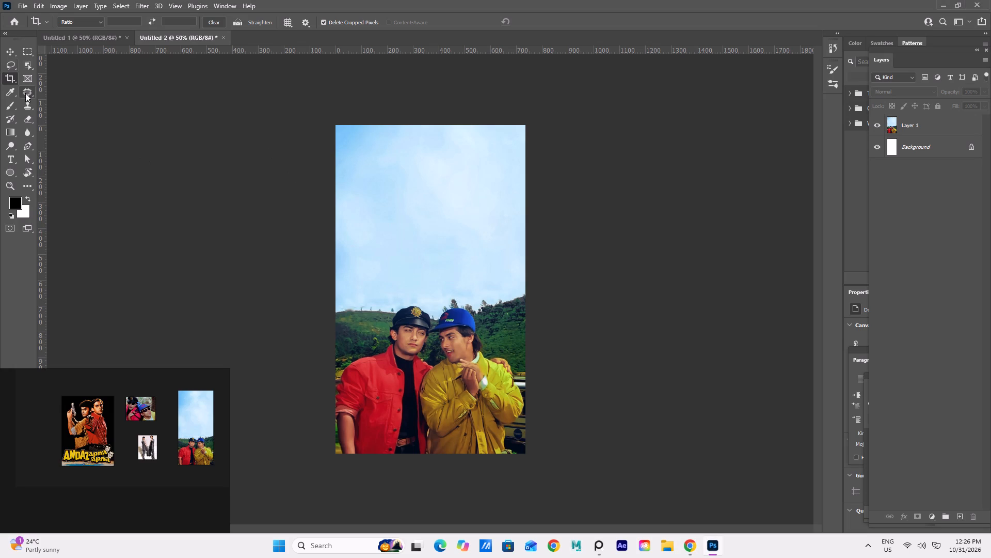
{"action": "left_click", "coordinate": [10, 154]}
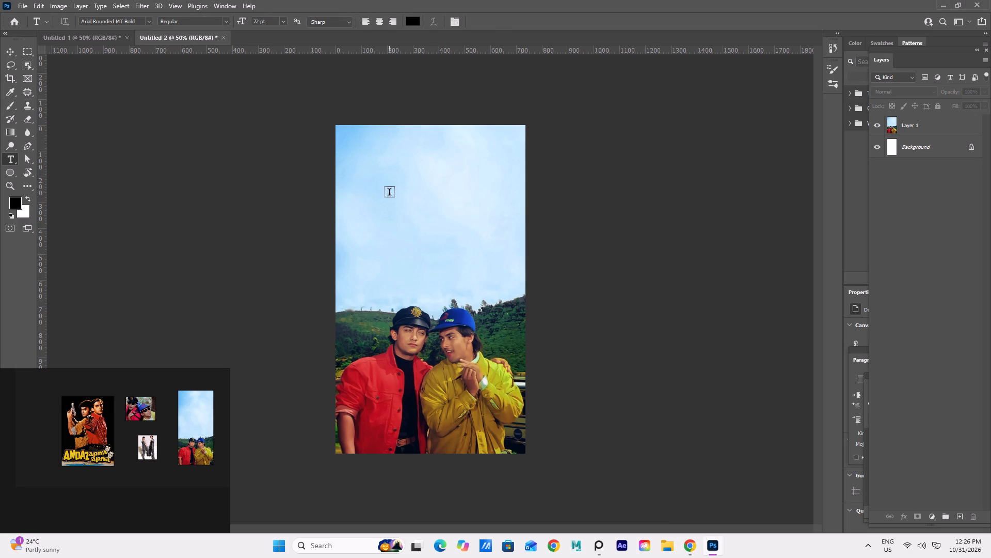
Back in Chrome, capitalise the first letter of the search query and copy "Andaz apna apna" from it.
{"action": "left_click", "coordinate": [694, 557]}
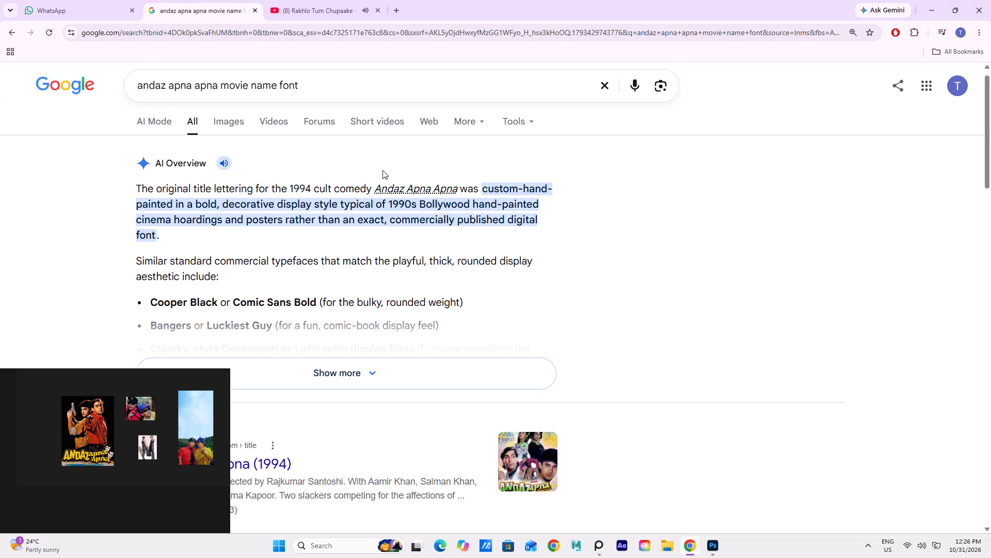
{"action": "scroll", "coordinate": [392, 189], "scroll_direction": "down", "scroll_amount": 8}
{"action": "scroll", "coordinate": [386, 196], "scroll_direction": "up", "scroll_amount": 8}
{"action": "scroll", "coordinate": [252, 180], "scroll_direction": "up", "scroll_amount": 2}
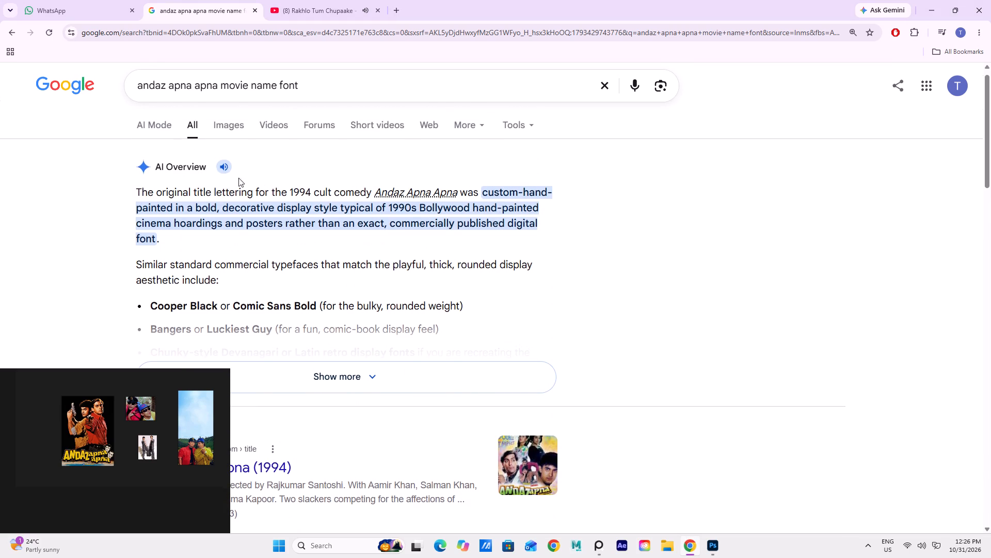
{"action": "scroll", "coordinate": [238, 178], "scroll_direction": "up", "scroll_amount": 2}
{"action": "left_click", "coordinate": [144, 97]}
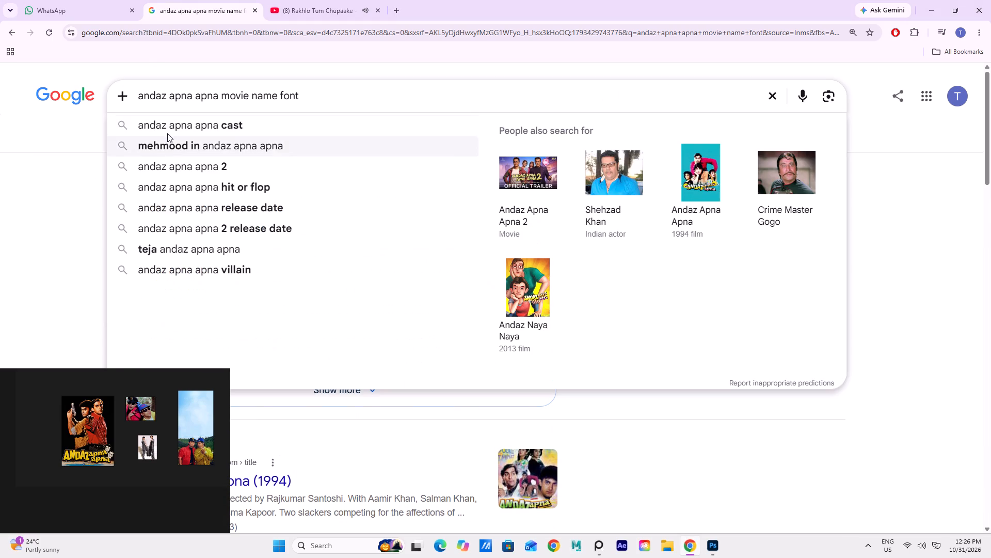
{"action": "key", "text": "BackSpace"}
{"action": "key", "text": "shift+a"}
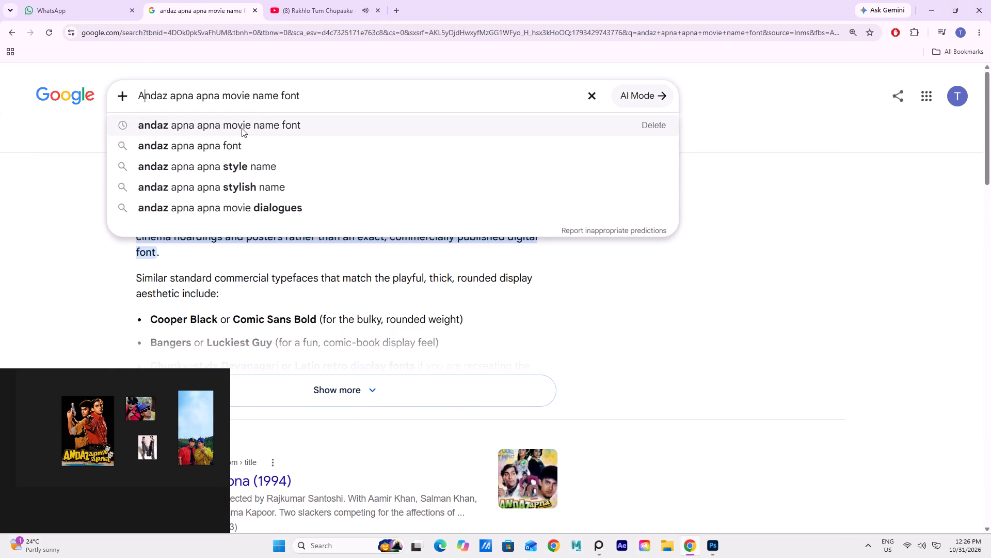
{"action": "left_click_drag", "start_coordinate": [136, 95], "coordinate": [151, 97]}
{"action": "left_click", "coordinate": [136, 95]}
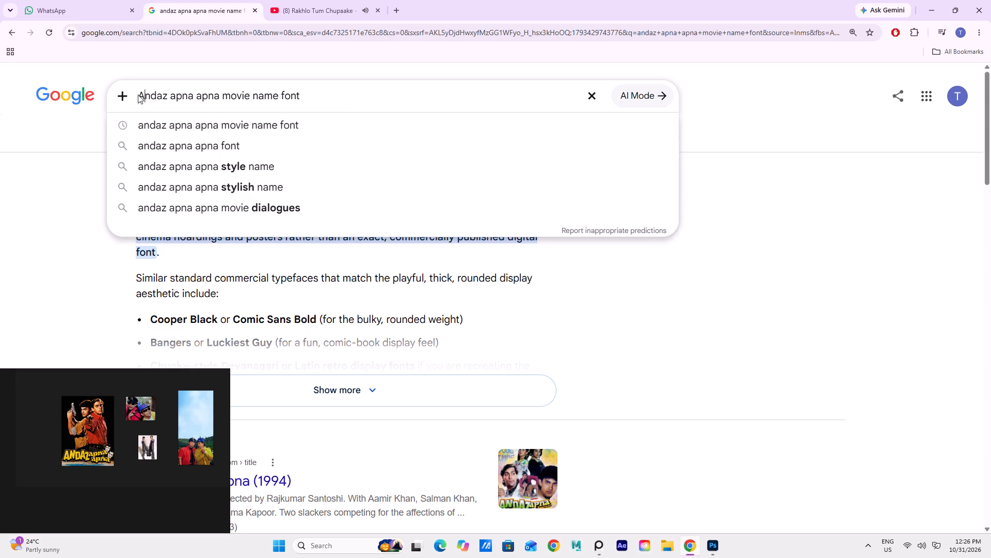
{"action": "left_click_drag", "start_coordinate": [139, 97], "coordinate": [217, 101]}
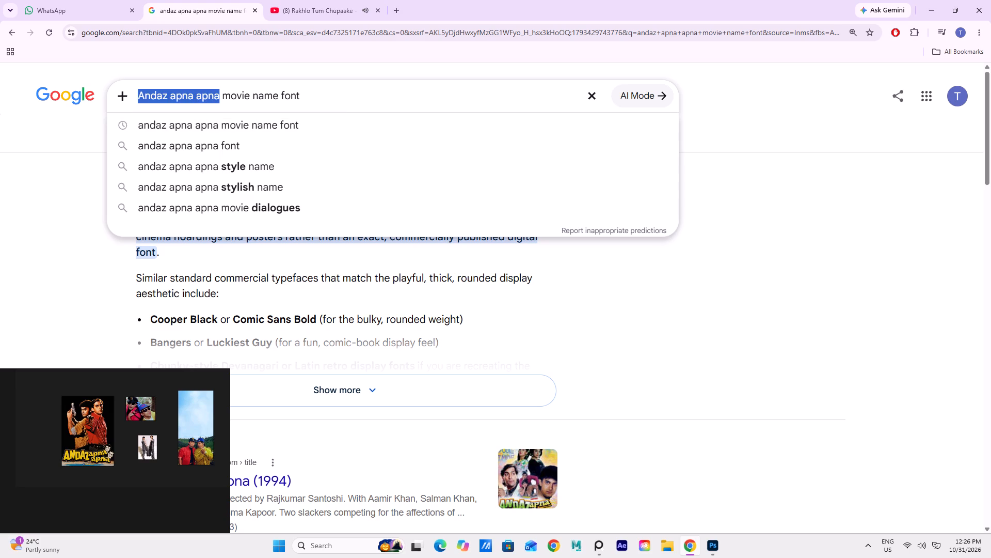
{"action": "left_click_drag", "start_coordinate": [217, 101], "coordinate": [219, 102]}
{"action": "key", "text": "ctrl+c"}
In Photoshop, paste "Andaz apna apna" as a text layer in the sky and shift it to fit within the canvas width.
{"action": "key", "text": "alt+Tab"}
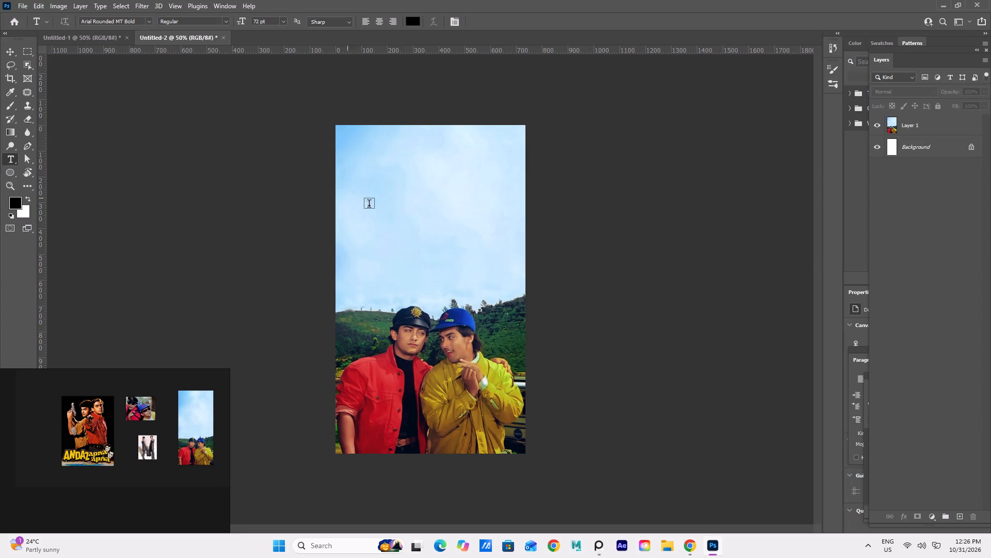
{"action": "left_click", "coordinate": [392, 191]}
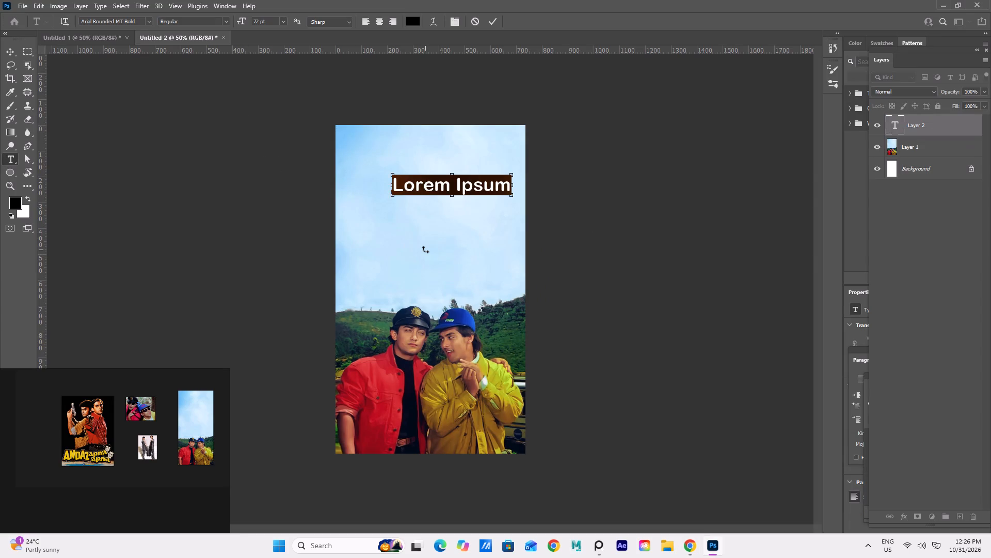
{"action": "key", "text": "ctrl+v"}
{"action": "left_click", "coordinate": [493, 19]}
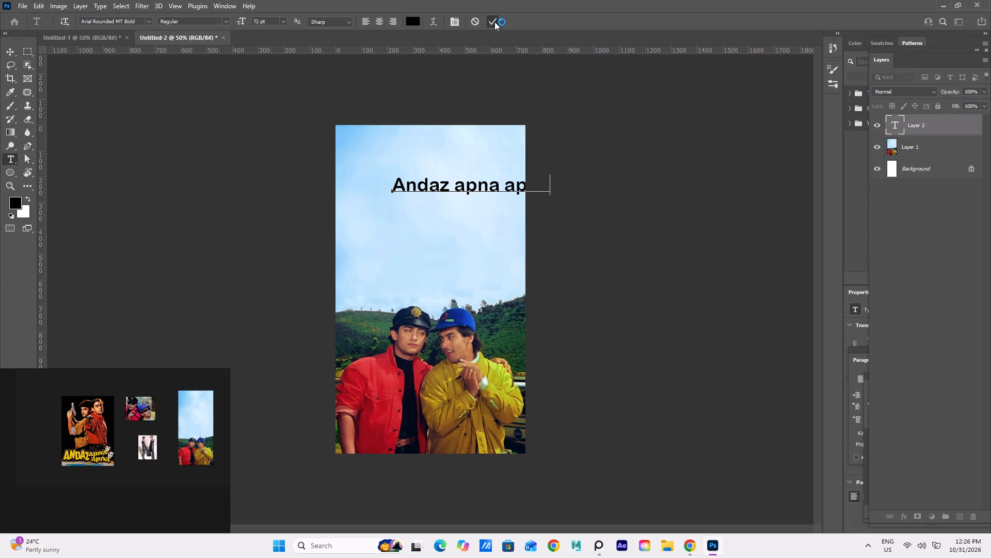
{"action": "key", "text": "v"}
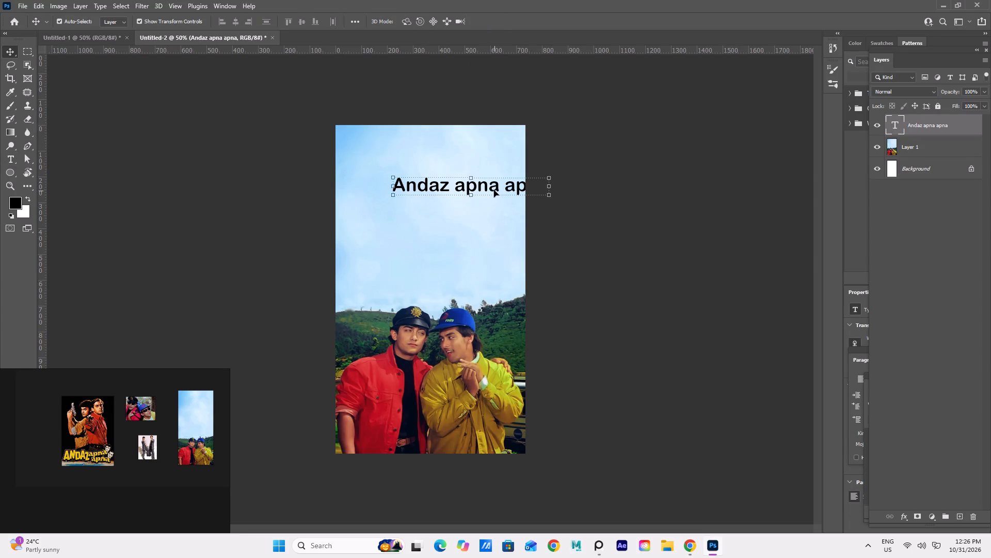
{"action": "left_click_drag", "start_coordinate": [494, 189], "coordinate": [458, 188]}
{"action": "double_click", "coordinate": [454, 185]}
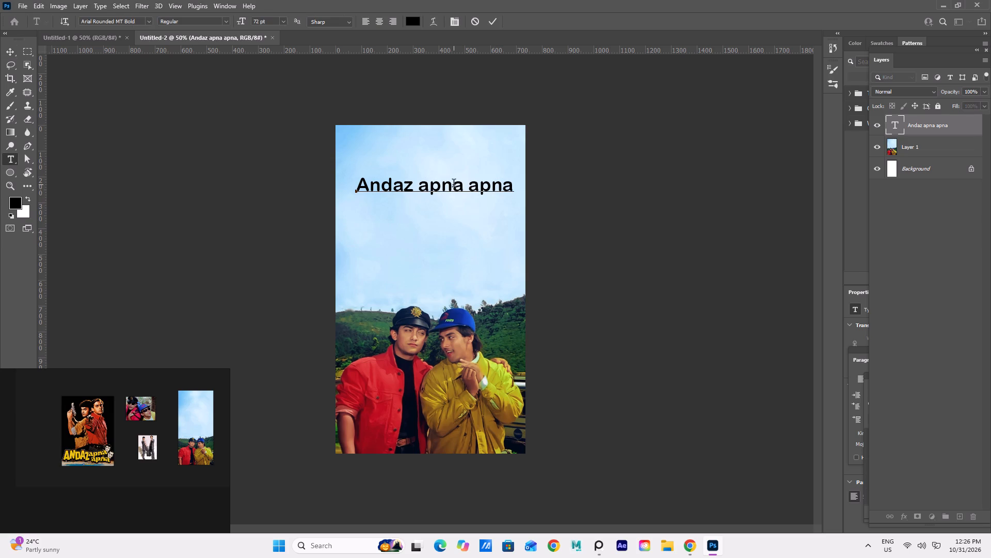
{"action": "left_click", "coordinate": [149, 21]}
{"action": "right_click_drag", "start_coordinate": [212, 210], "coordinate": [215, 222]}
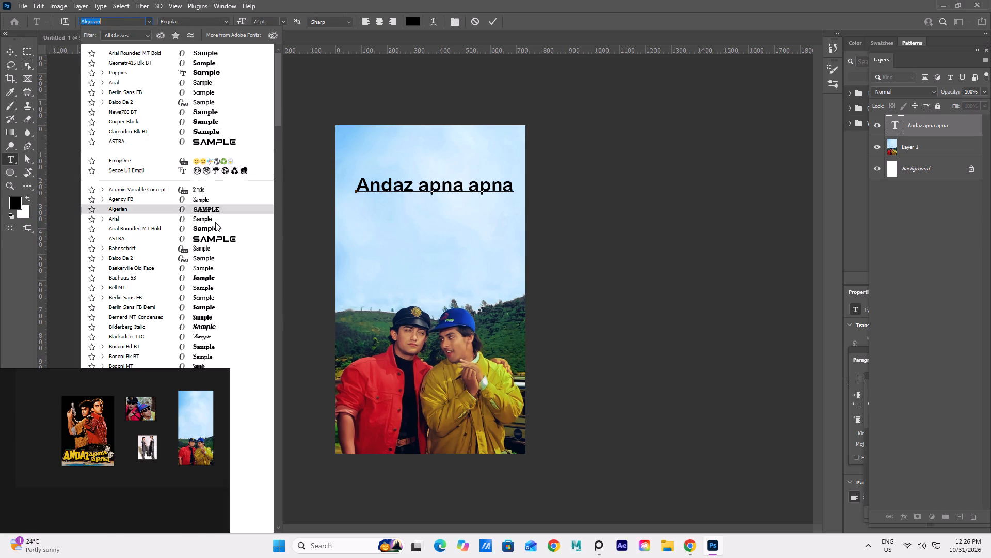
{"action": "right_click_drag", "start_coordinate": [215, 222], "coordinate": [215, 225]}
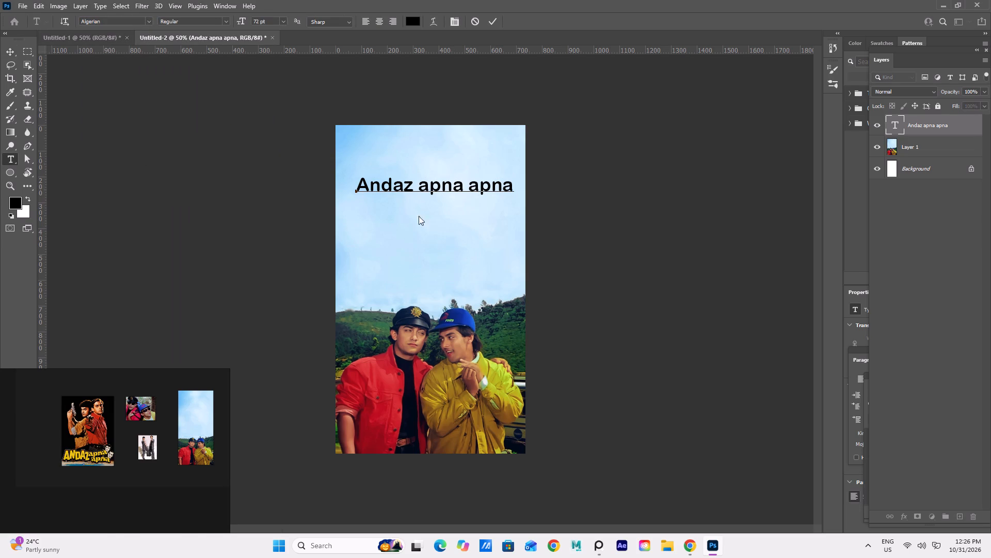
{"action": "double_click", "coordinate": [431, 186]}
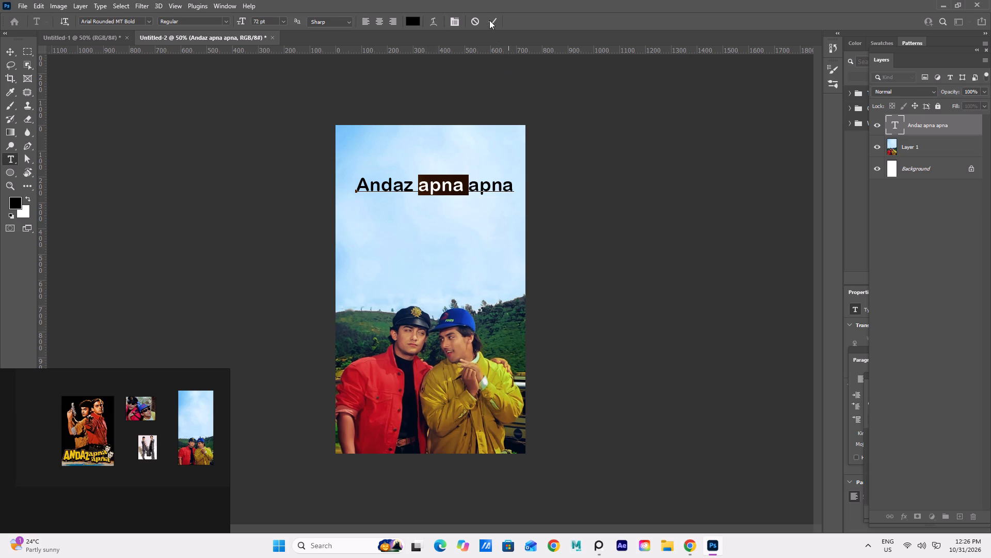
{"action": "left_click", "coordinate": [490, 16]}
Select the "Andaz apna apna" title text and preview installed fonts on it for one resembling the original poster lettering.
{"action": "key", "text": "v"}
{"action": "double_click", "coordinate": [446, 186]}
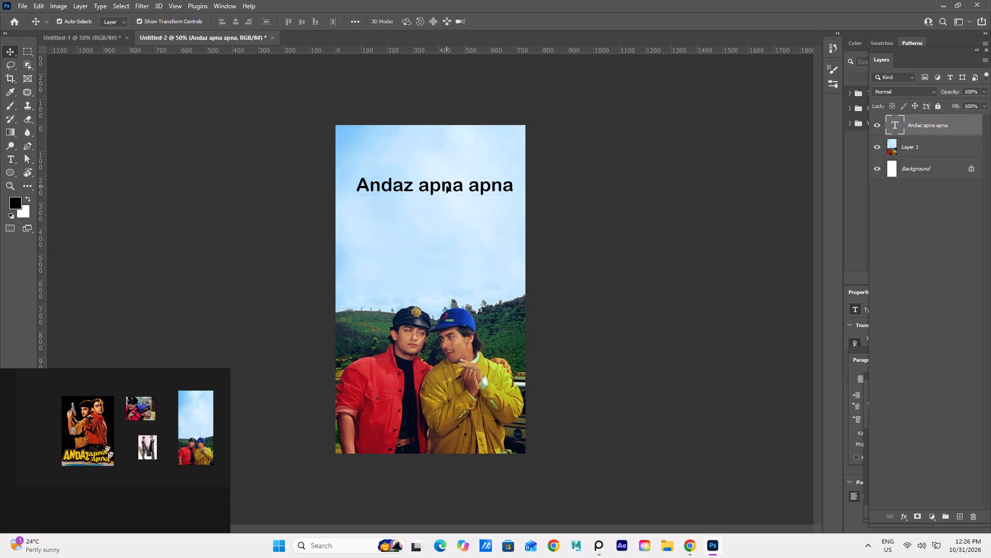
{"action": "left_click", "coordinate": [147, 20]}
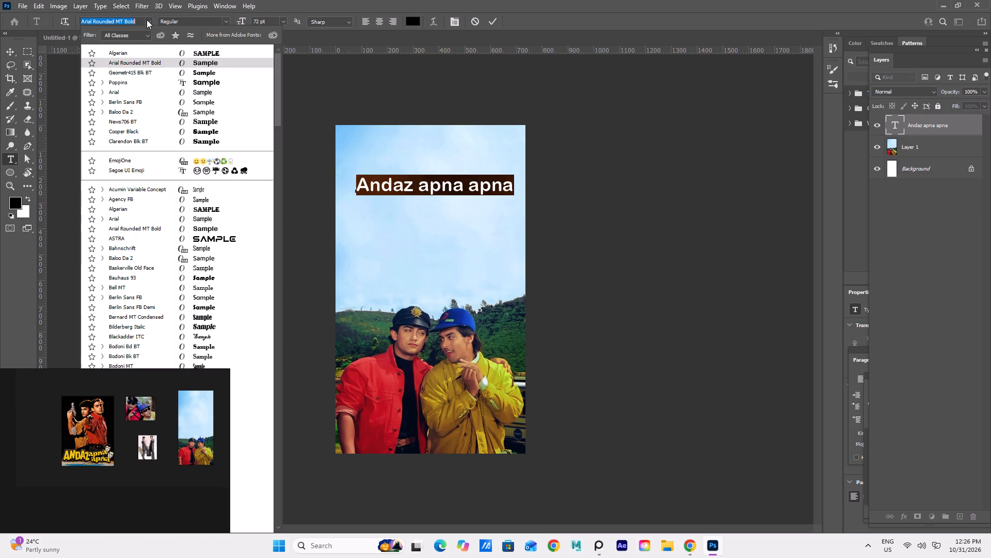
{"action": "scroll", "coordinate": [173, 243], "scroll_direction": "down", "scroll_amount": 1}
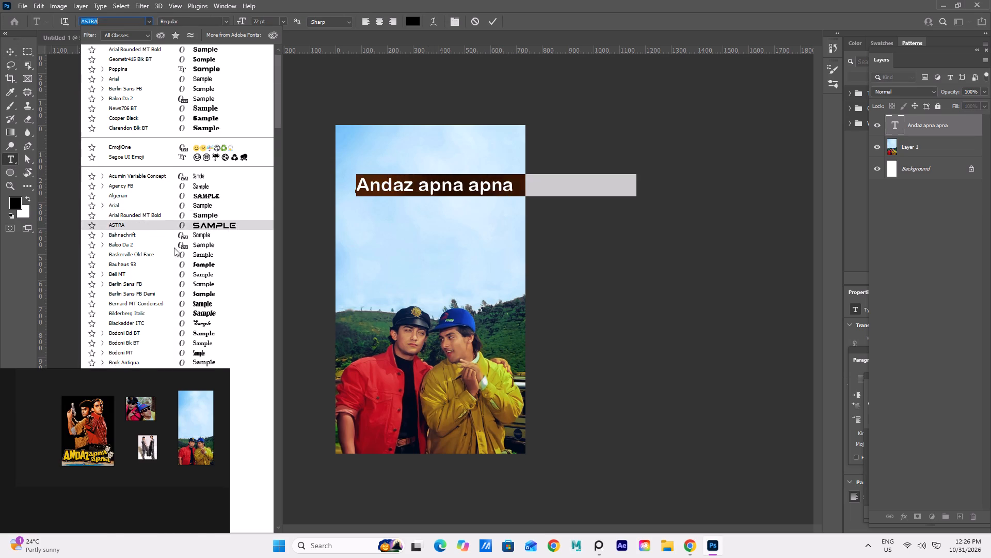
{"action": "scroll", "coordinate": [174, 247], "scroll_direction": "down", "scroll_amount": 9}
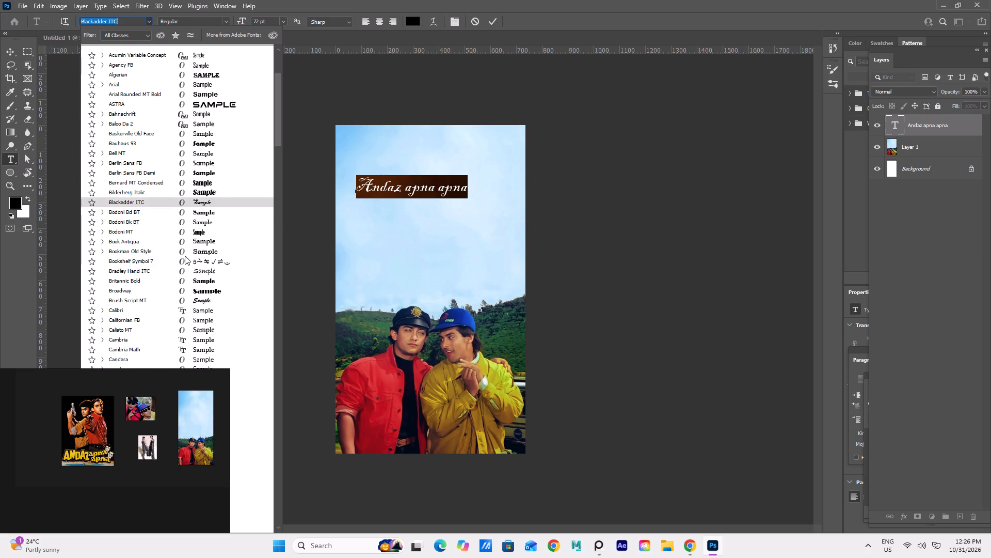
{"action": "scroll", "coordinate": [185, 256], "scroll_direction": "down", "scroll_amount": 3}
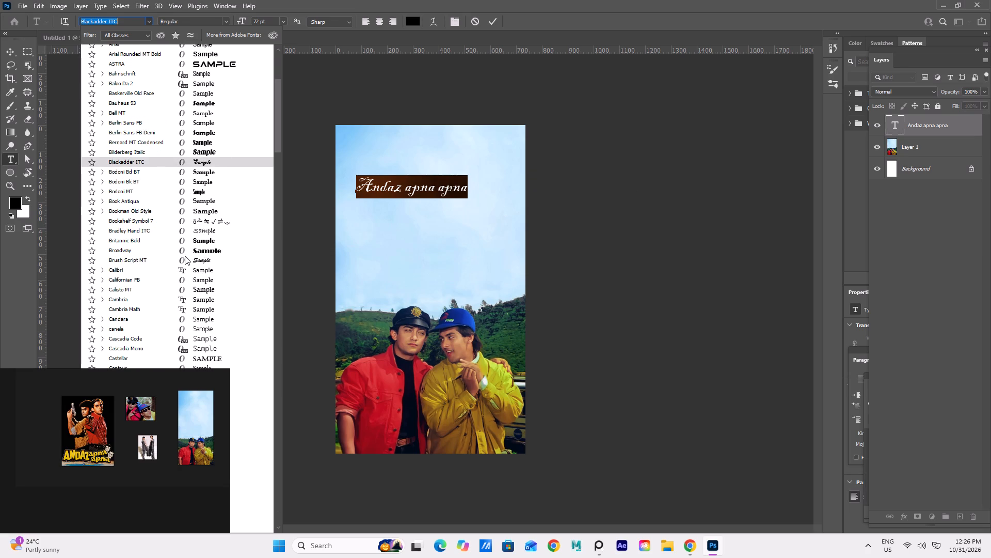
{"action": "scroll", "coordinate": [185, 256], "scroll_direction": "down", "scroll_amount": 6}
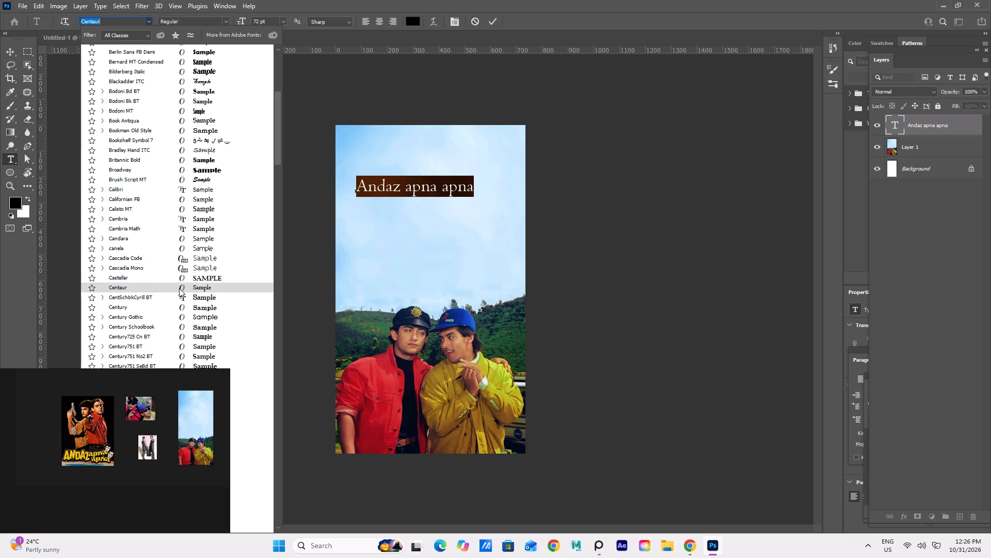
{"action": "scroll", "coordinate": [167, 285], "scroll_direction": "down", "scroll_amount": 2}
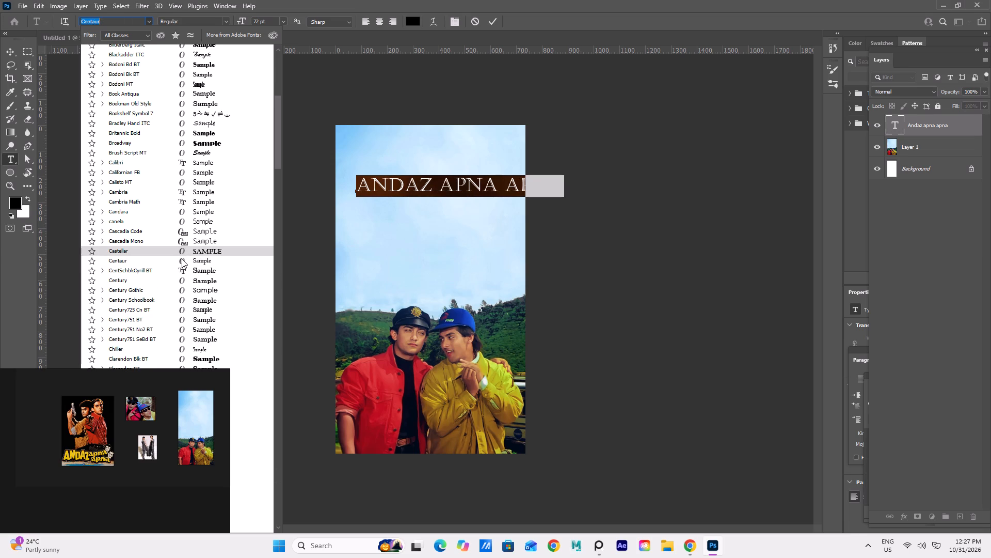
{"action": "scroll", "coordinate": [181, 259], "scroll_direction": "down", "scroll_amount": 7}
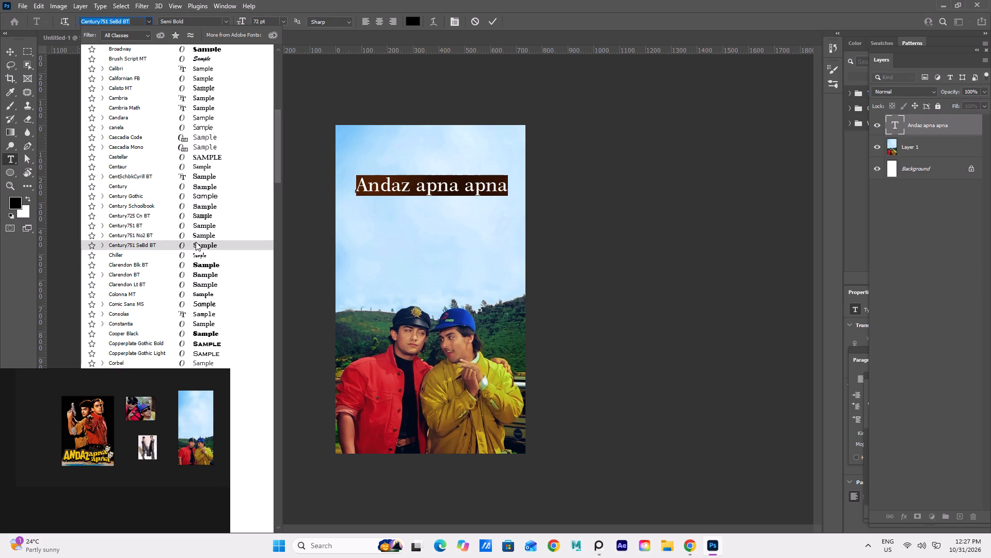
{"action": "key", "text": "plus"}
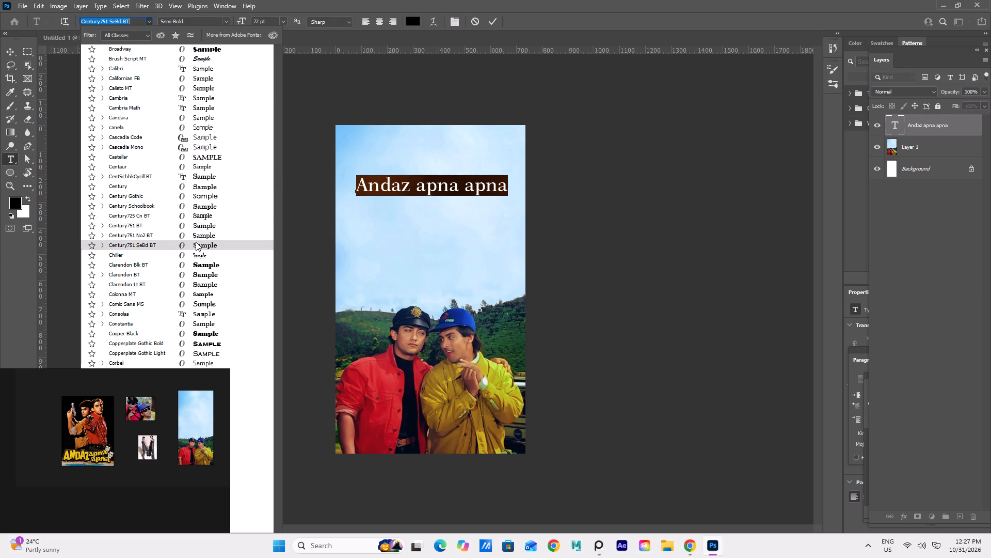
{"action": "key", "text": "BackSpace"}
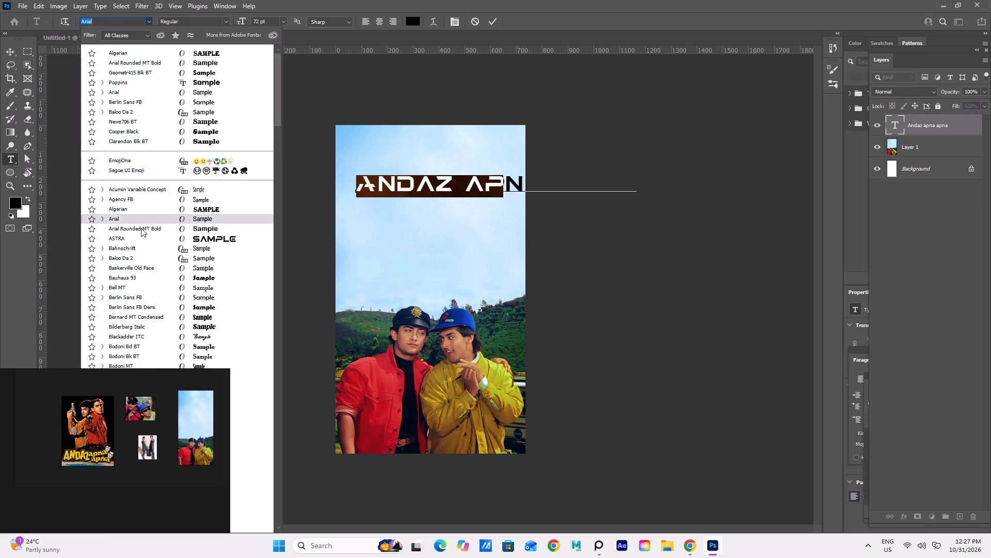
{"action": "scroll", "coordinate": [141, 226], "scroll_direction": "down", "scroll_amount": 14}
{"action": "scroll", "coordinate": [181, 277], "scroll_direction": "up", "scroll_amount": 1}
{"action": "scroll", "coordinate": [207, 275], "scroll_direction": "down", "scroll_amount": 12}
{"action": "scroll", "coordinate": [209, 287], "scroll_direction": "up", "scroll_amount": 1}
{"action": "scroll", "coordinate": [206, 288], "scroll_direction": "down", "scroll_amount": 8}
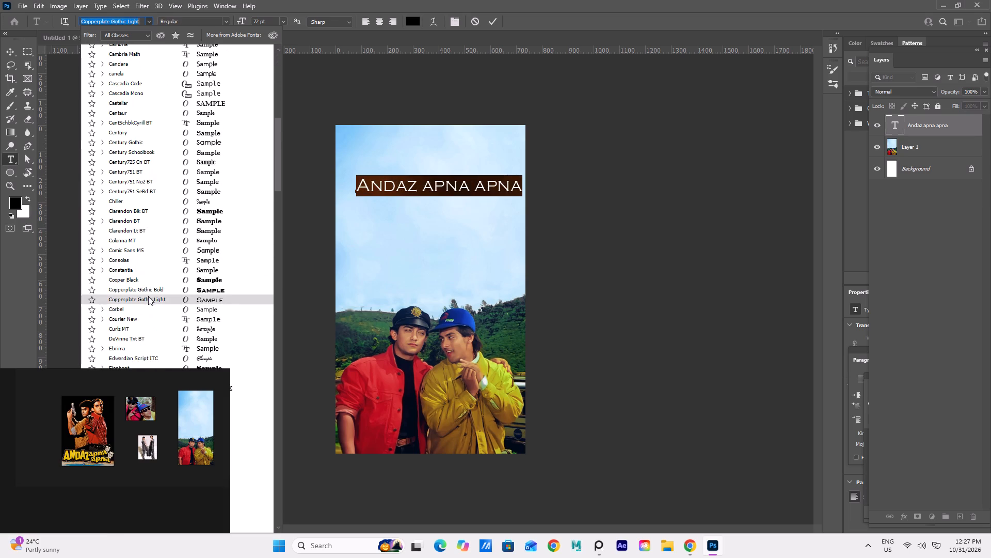
{"action": "scroll", "coordinate": [154, 291], "scroll_direction": "down", "scroll_amount": 3}
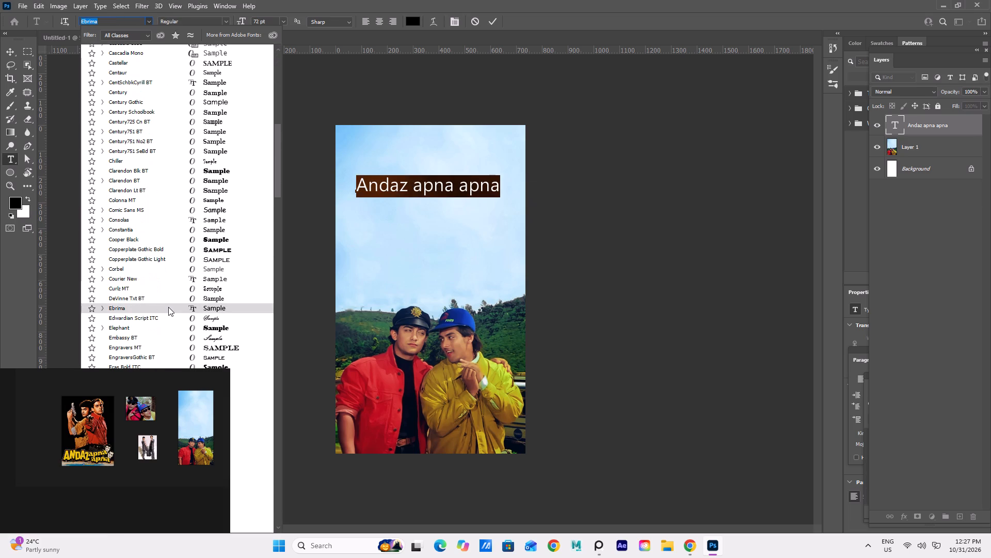
{"action": "scroll", "coordinate": [168, 307], "scroll_direction": "down", "scroll_amount": 3}
{"action": "scroll", "coordinate": [169, 307], "scroll_direction": "up", "scroll_amount": 2}
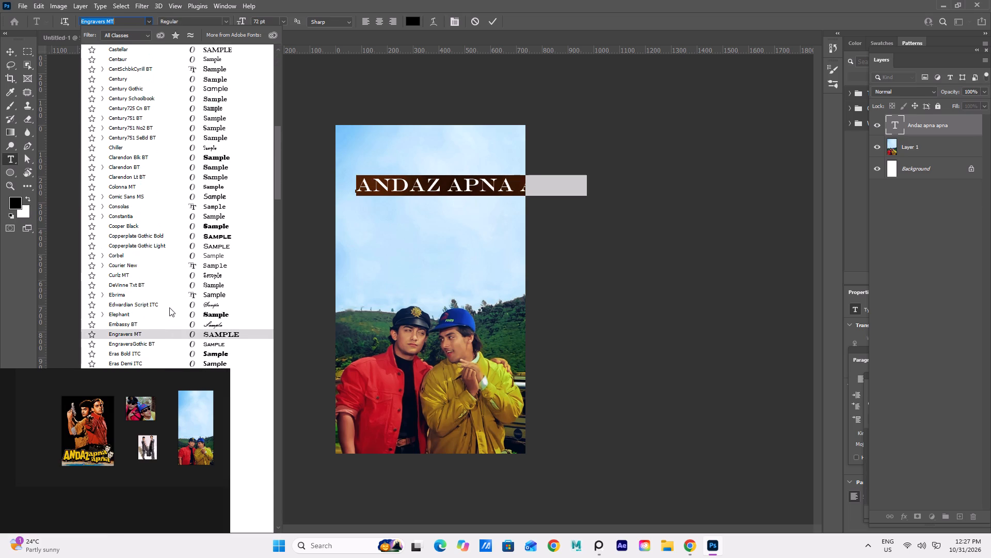
{"action": "scroll", "coordinate": [169, 307], "scroll_direction": "up", "scroll_amount": 1}
{"action": "scroll", "coordinate": [170, 307], "scroll_direction": "down", "scroll_amount": 8}
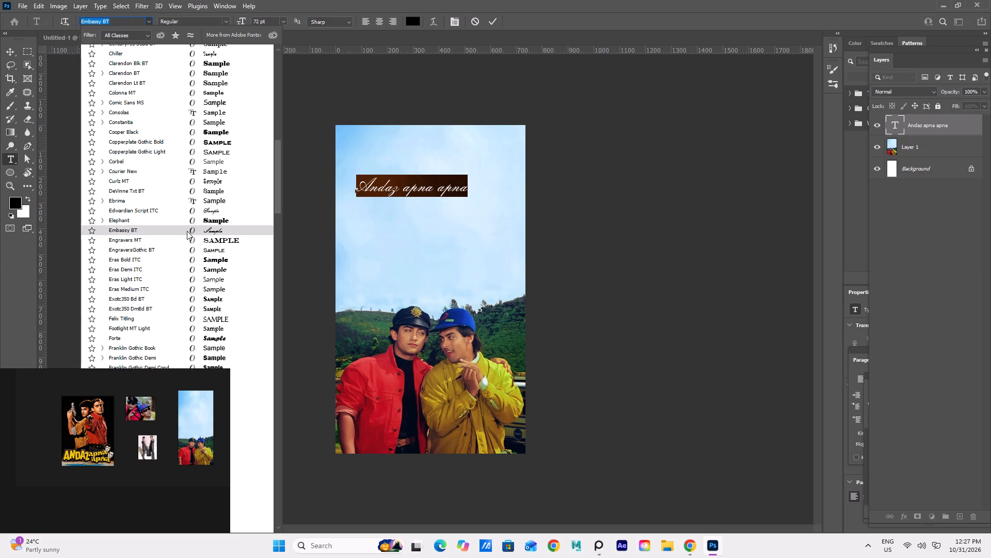
{"action": "scroll", "coordinate": [186, 274], "scroll_direction": "down", "scroll_amount": 7}
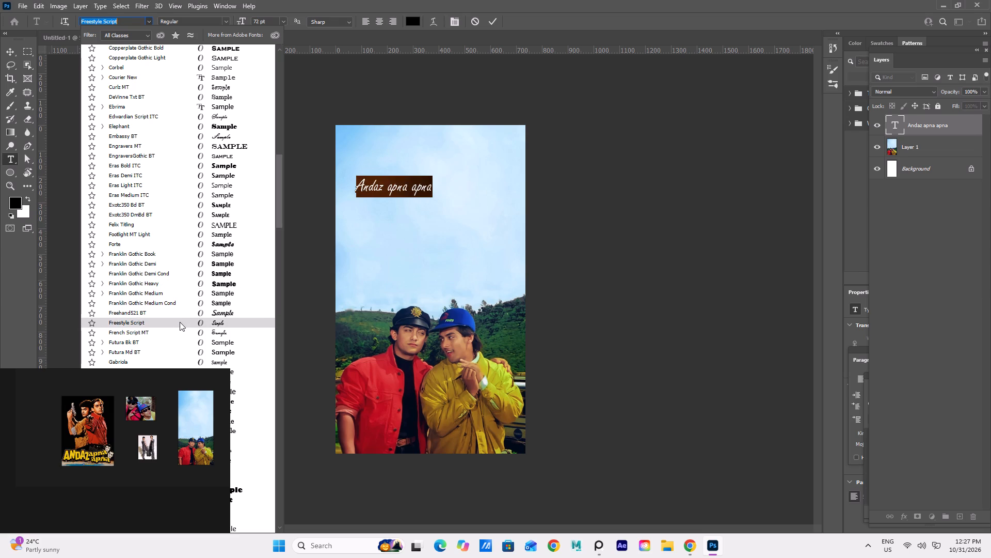
{"action": "scroll", "coordinate": [181, 338], "scroll_direction": "down", "scroll_amount": 10}
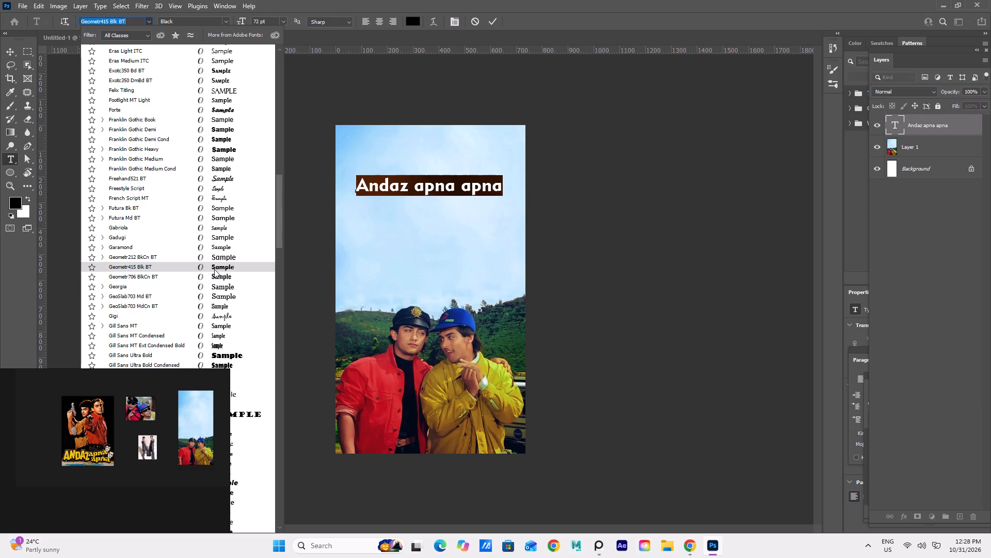
Switch to Chrome and search Google for "font finder" in a new tab.
{"action": "left_click", "coordinate": [690, 551]}
{"action": "left_click", "coordinate": [917, 338]}
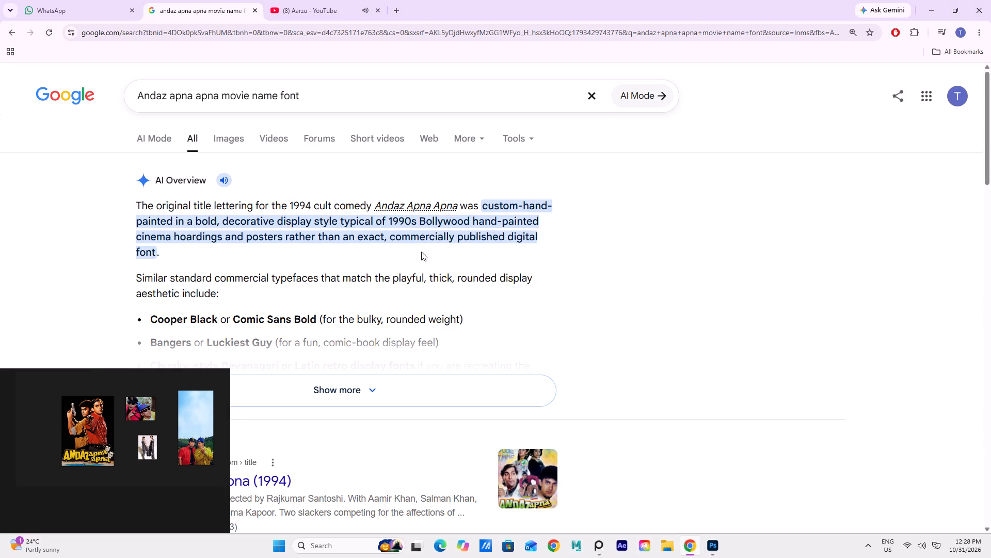
{"action": "left_click", "coordinate": [395, 9]}
{"action": "left_click", "coordinate": [413, 214]}
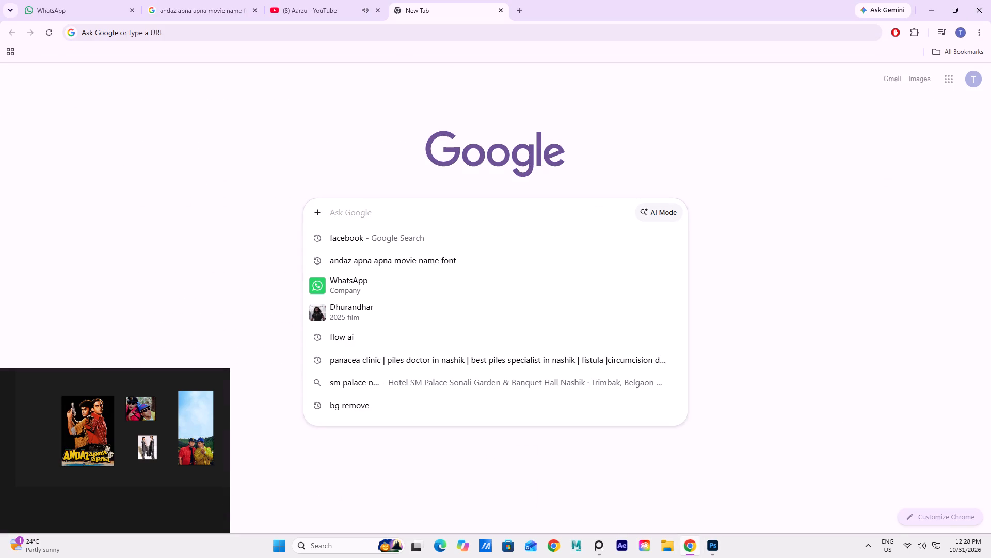
{"action": "type", "text": "fo"}
{"action": "key", "text": "n"}
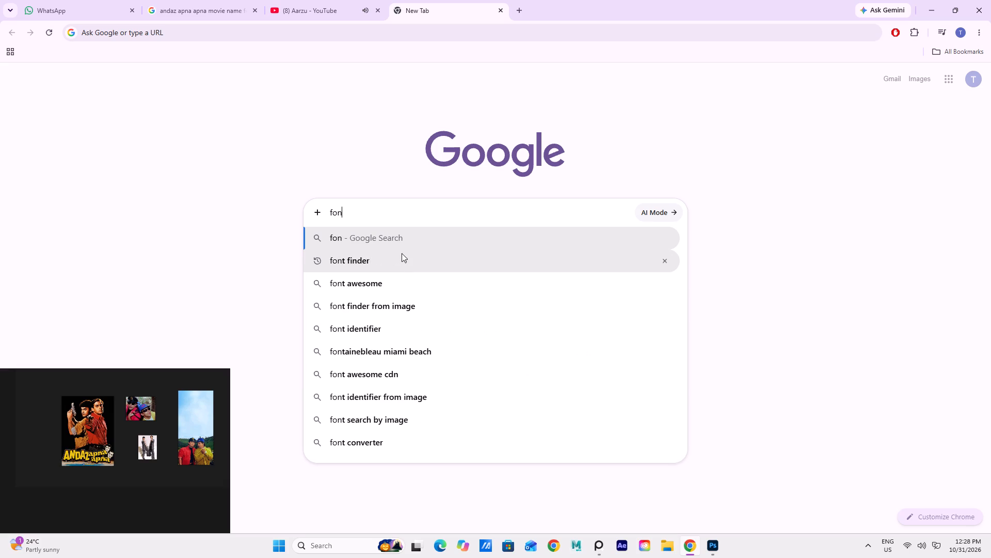
{"action": "key", "text": "t"}
{"action": "left_click", "coordinate": [385, 267]}
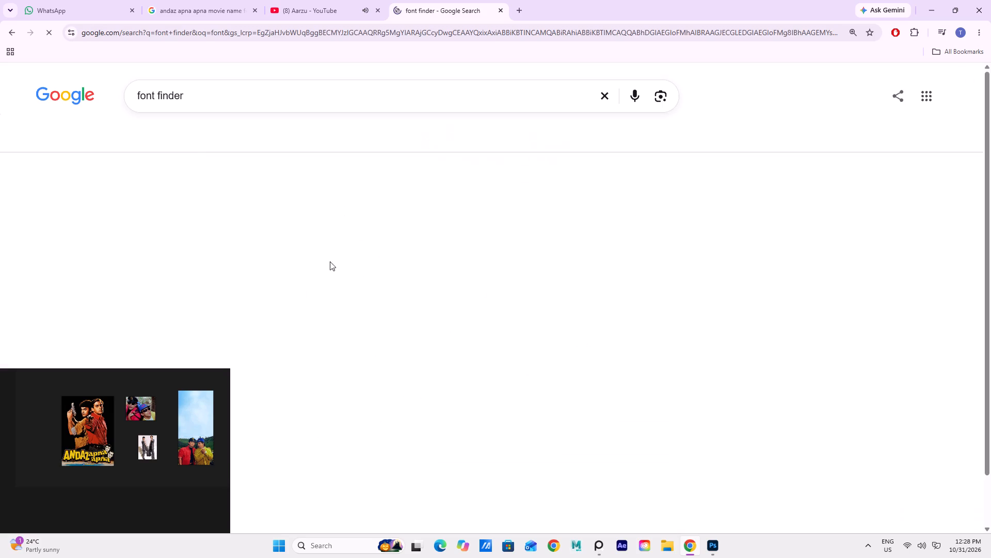
Change the Google search to "font download" and open the DaFont website from the results.
{"action": "left_click", "coordinate": [236, 101]}
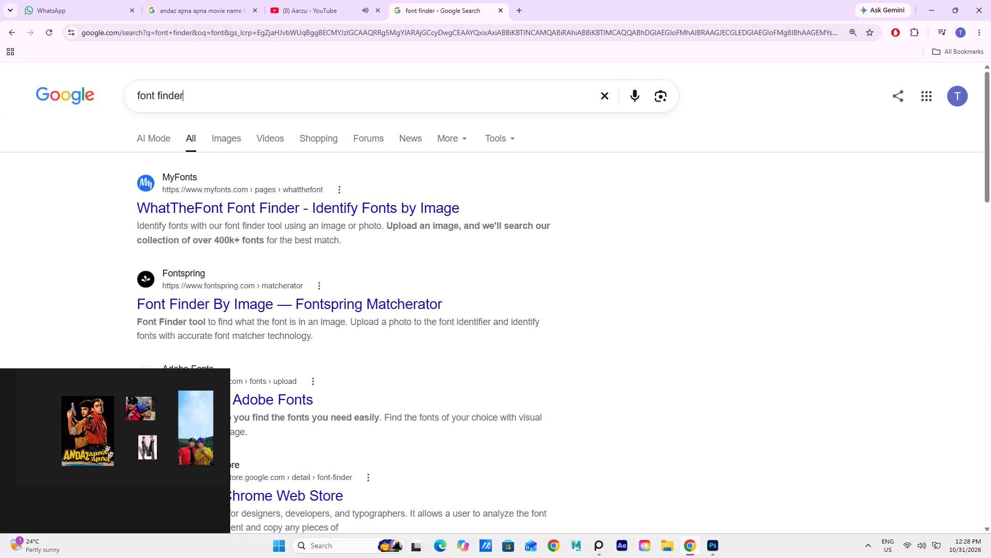
{"action": "key", "text": "BackSpace"}
{"action": "key", "text": "BackSpace"}
{"action": "key", "text": "BackSpace"}
{"action": "key", "text": "BackSpace"}
{"action": "key", "text": "BackSpace"}
{"action": "key", "text": "BackSpace"}
{"action": "key", "text": "BackSpace"}
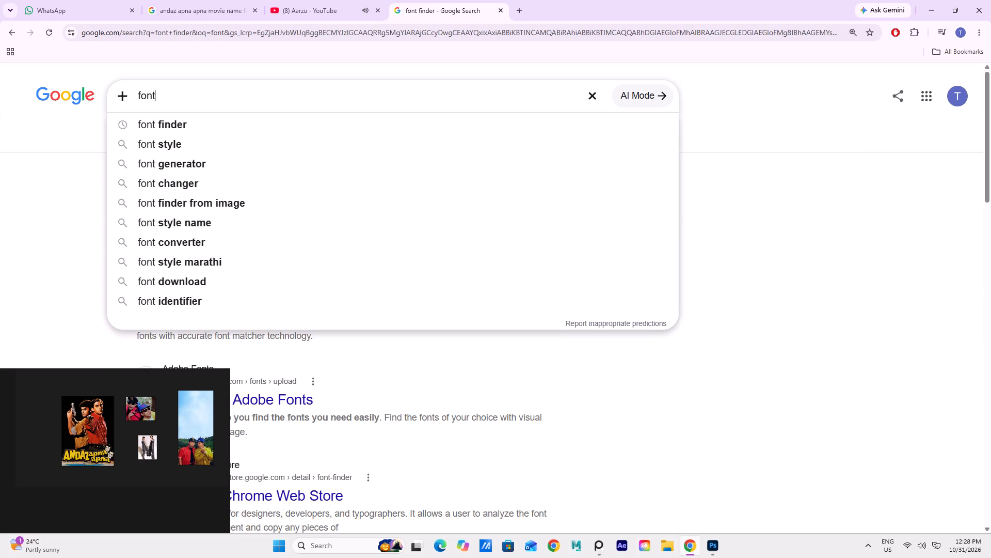
{"action": "key", "text": "BackSpace"}
{"action": "key", "text": "t"}
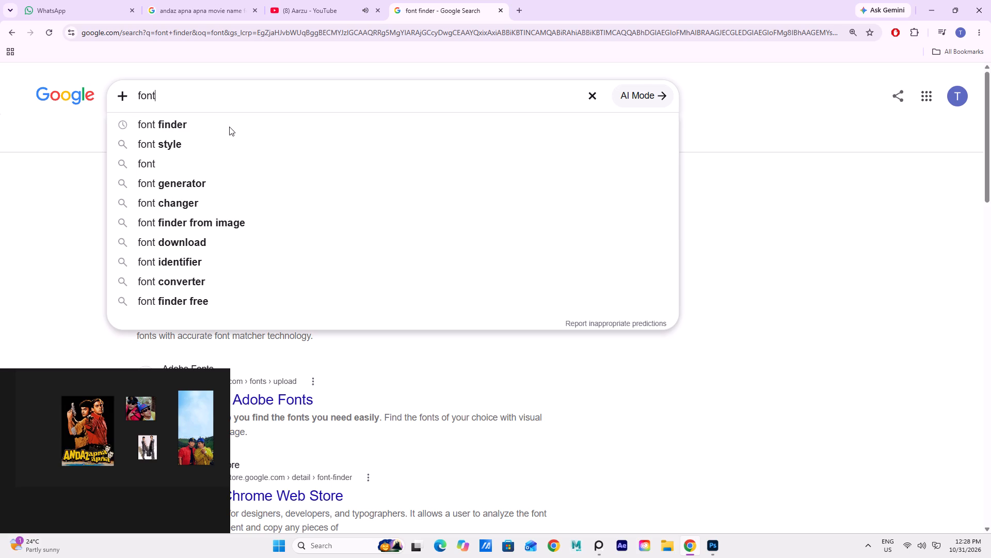
{"action": "left_click", "coordinate": [218, 247]}
{"action": "left_click", "coordinate": [267, 206]}
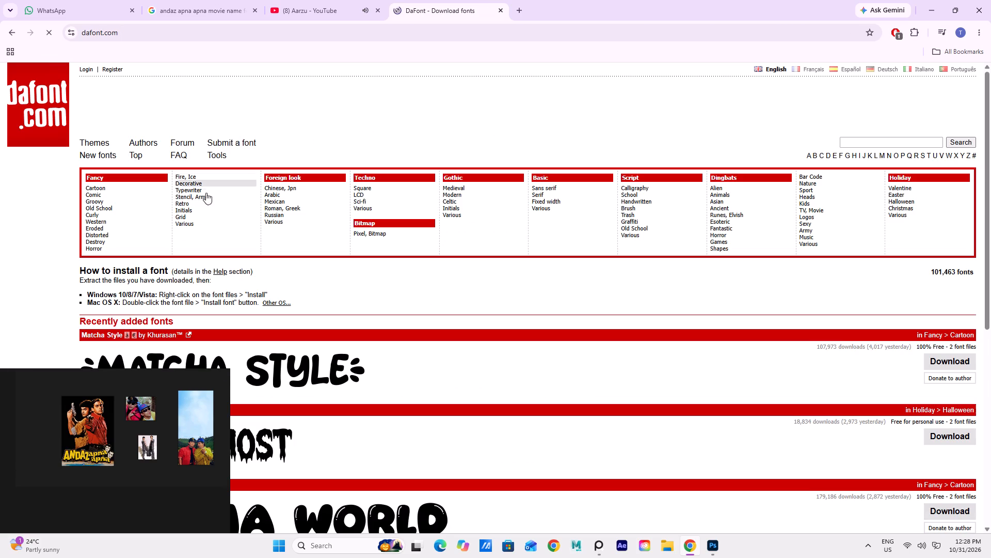
Check the suggested typeface names in the earlier Google results and search DaFont for "cooper black".
{"action": "left_click_drag", "start_coordinate": [264, 0], "coordinate": [260, 0]}
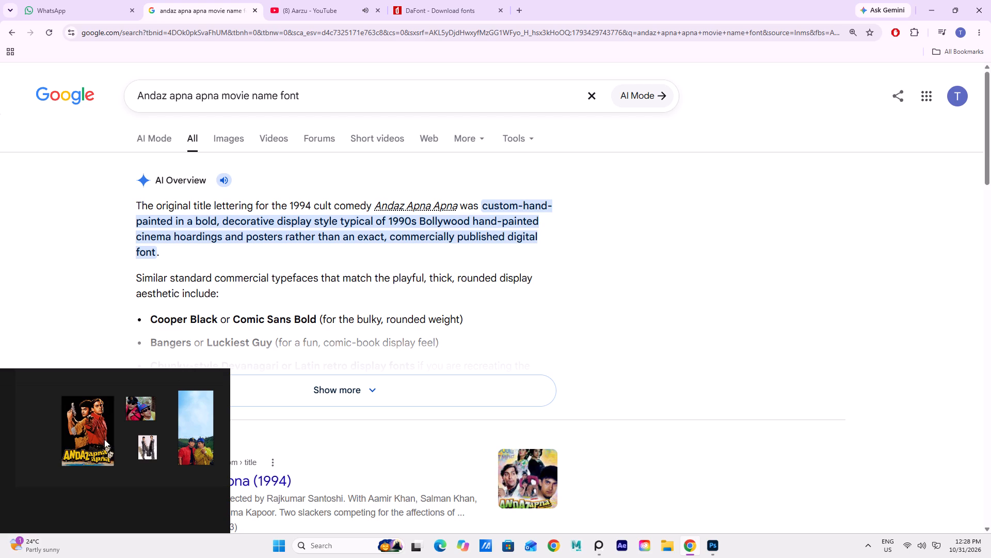
{"action": "left_click", "coordinate": [472, 9]}
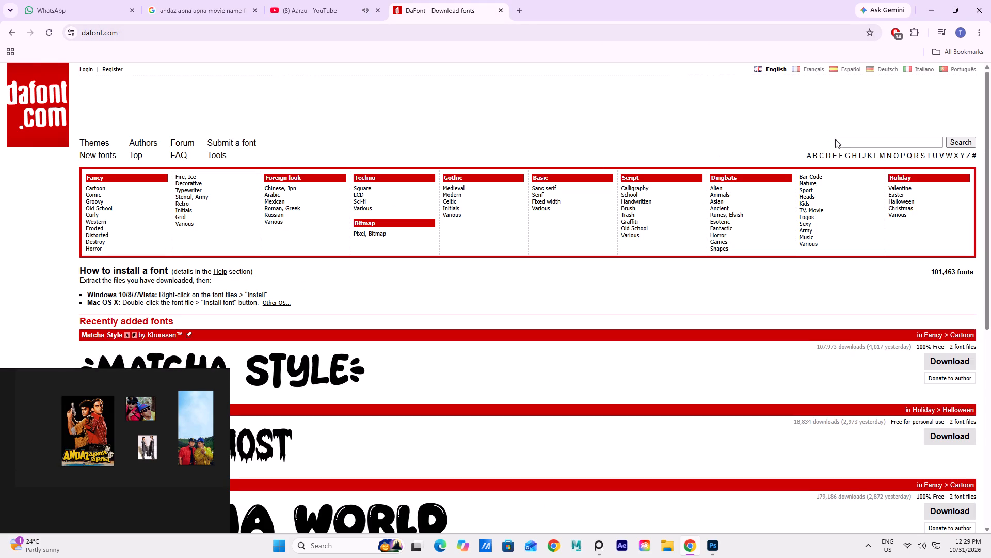
{"action": "left_click", "coordinate": [853, 144]}
{"action": "key", "text": "c"}
{"action": "type", "text": "oop"}
{"action": "type", "text": "er"}
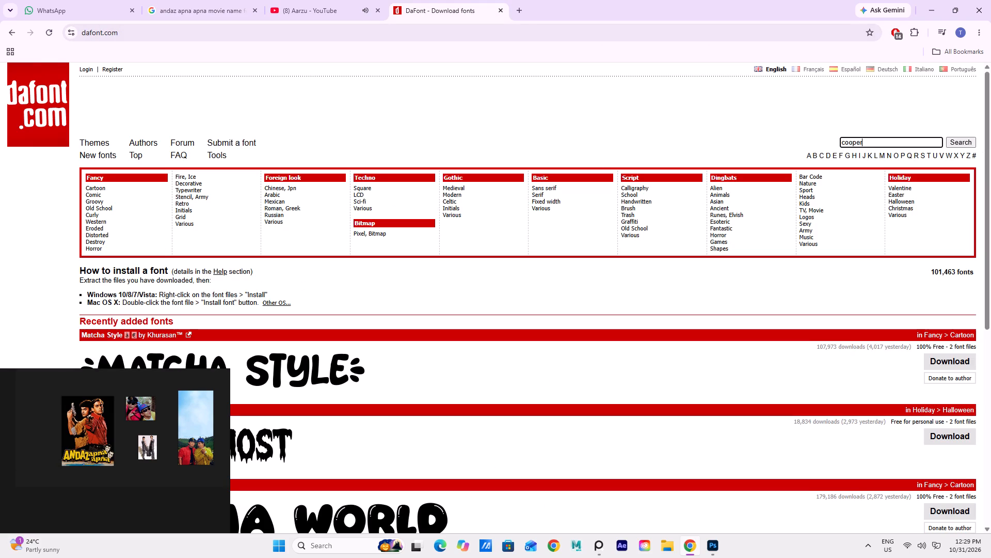
{"action": "key", "text": "space"}
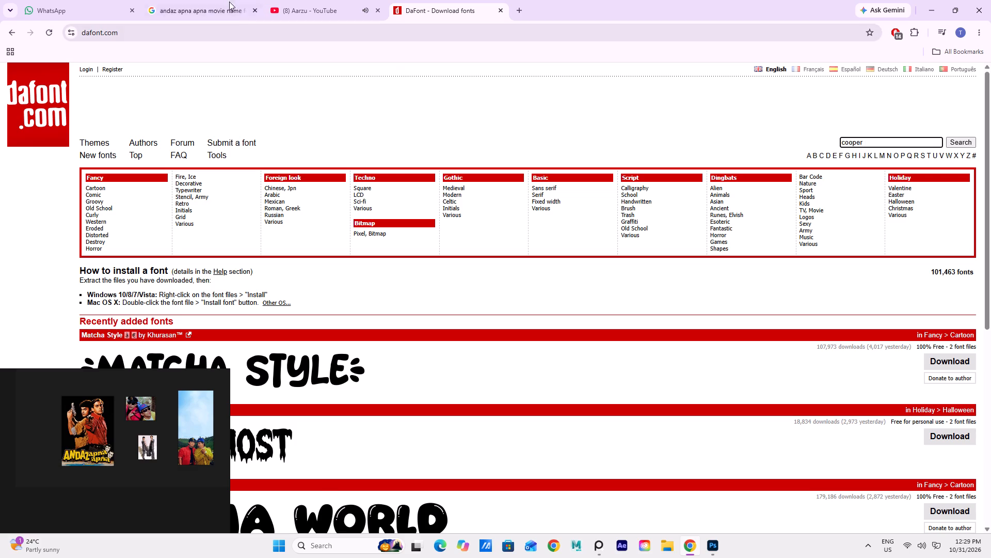
{"action": "left_click", "coordinate": [218, 0]}
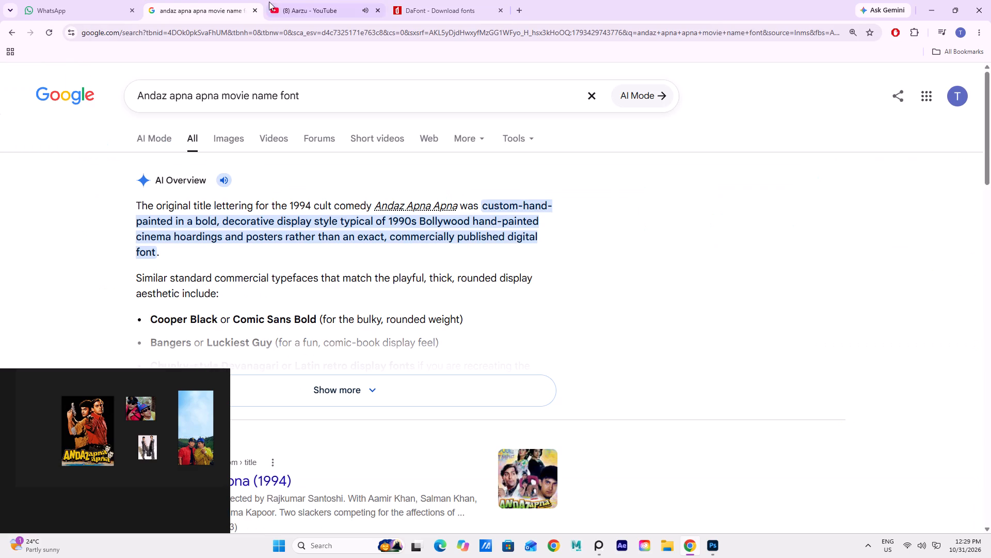
{"action": "left_click", "coordinate": [336, 0]}
{"action": "left_click", "coordinate": [450, 0]}
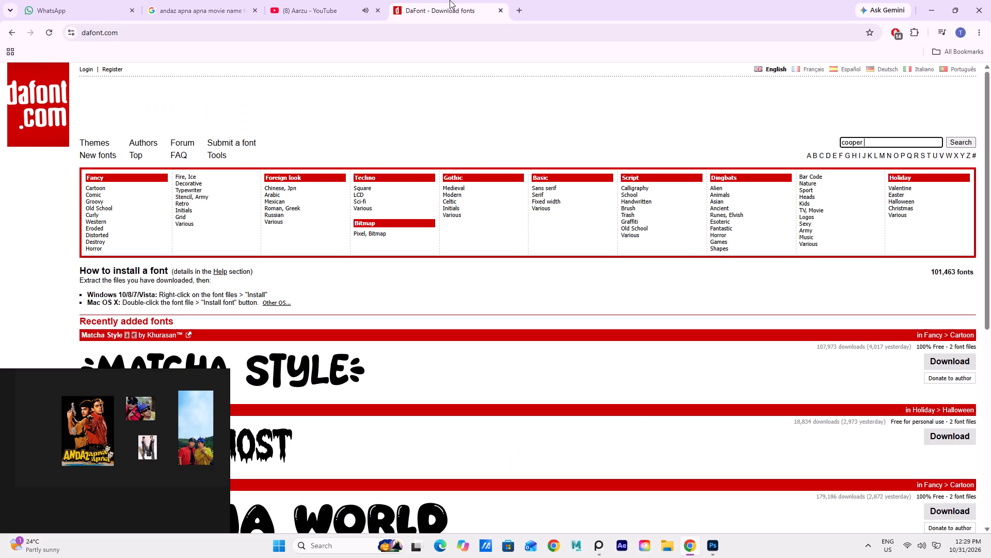
{"action": "type", "text": "bl"}
{"action": "type", "text": "ack"}
{"action": "key", "text": "Return"}
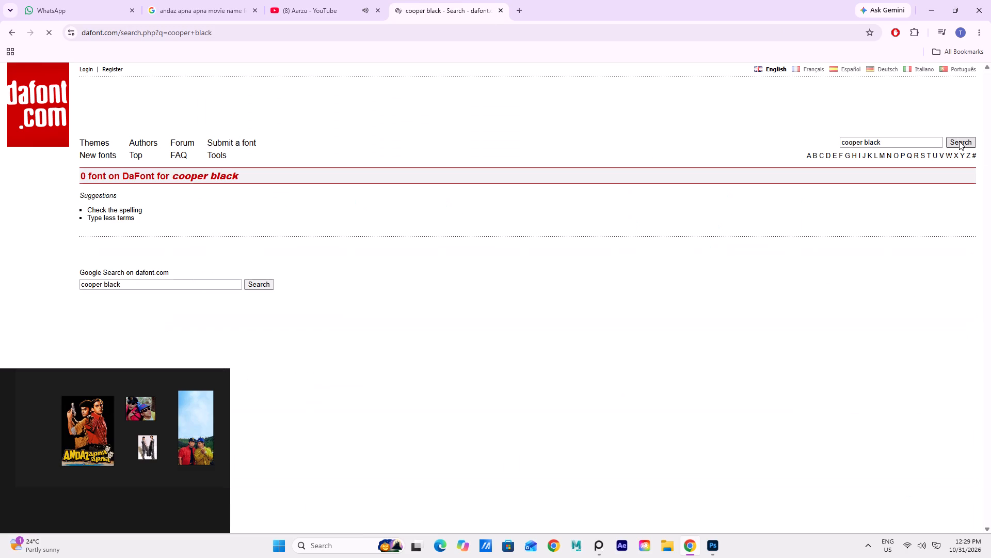
{"action": "left_click", "coordinate": [963, 142]}
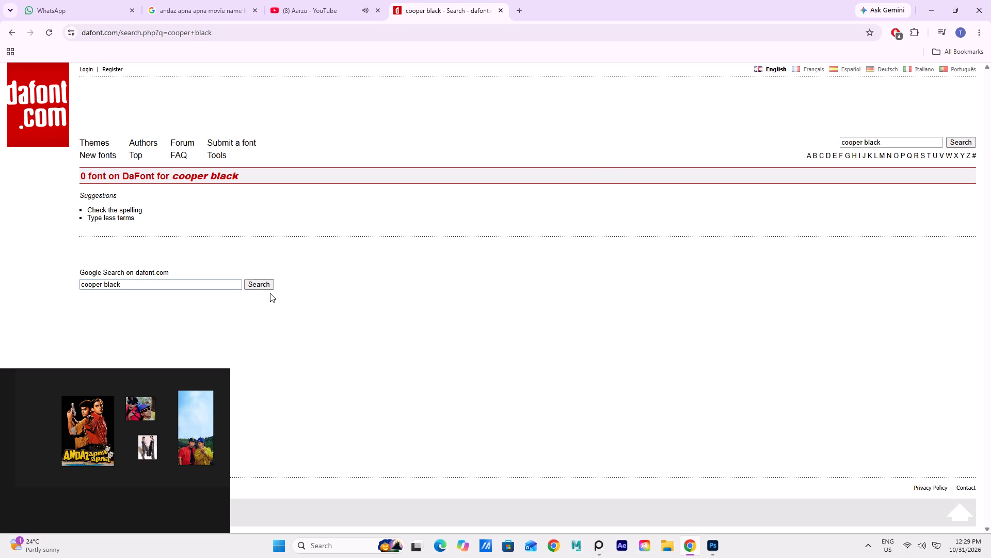
Run DaFont's Google search for "cooper black" and examine the LL Cooper font page's sample and glyphs for a title match.
{"action": "left_click", "coordinate": [258, 285]}
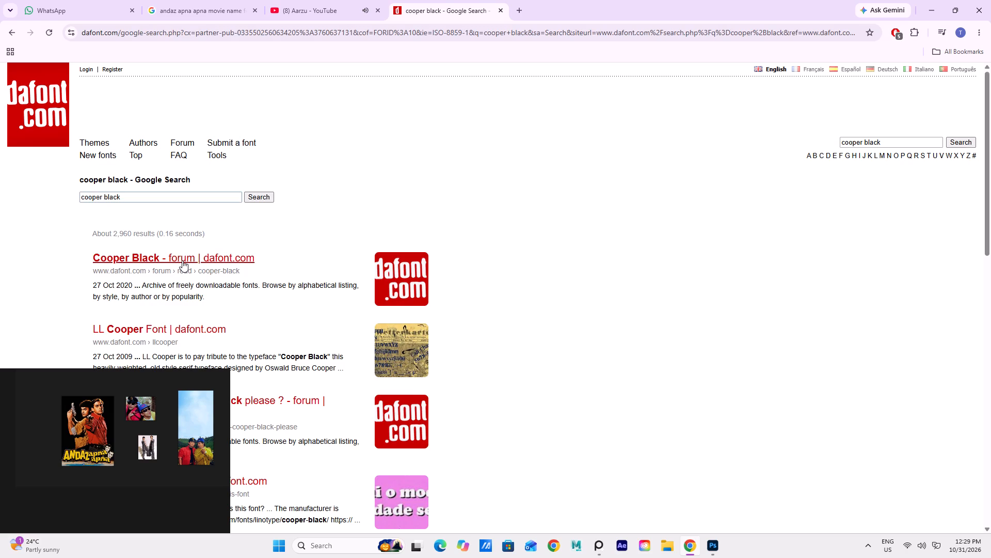
{"action": "scroll", "coordinate": [319, 381], "scroll_direction": "down", "scroll_amount": 6}
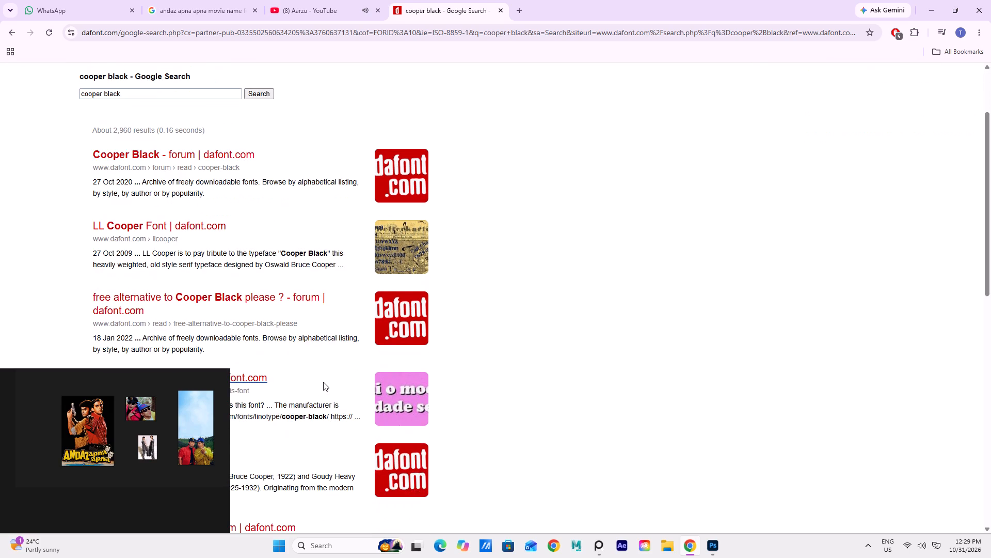
{"action": "scroll", "coordinate": [323, 382], "scroll_direction": "down", "scroll_amount": 7}
{"action": "scroll", "coordinate": [325, 380], "scroll_direction": "up", "scroll_amount": 7}
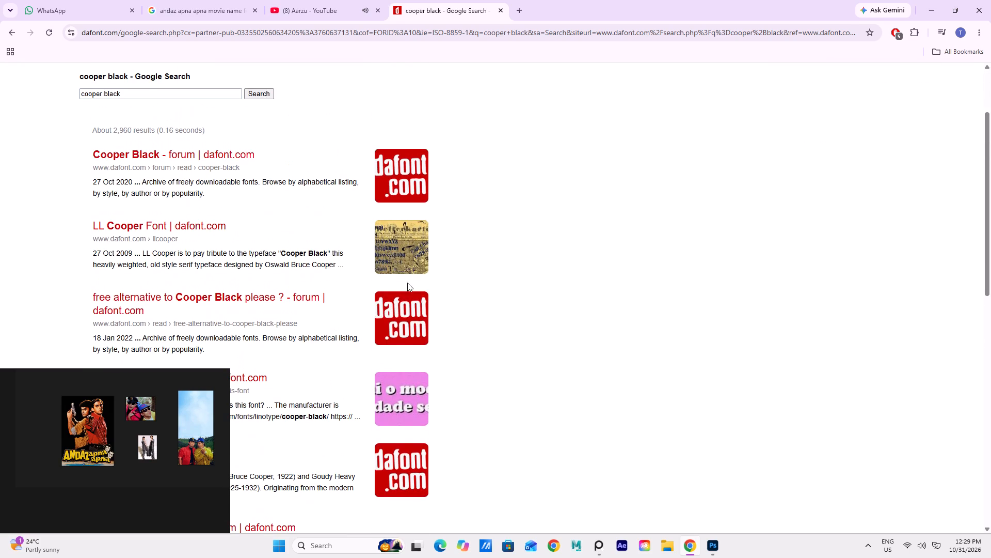
{"action": "left_click", "coordinate": [411, 247]}
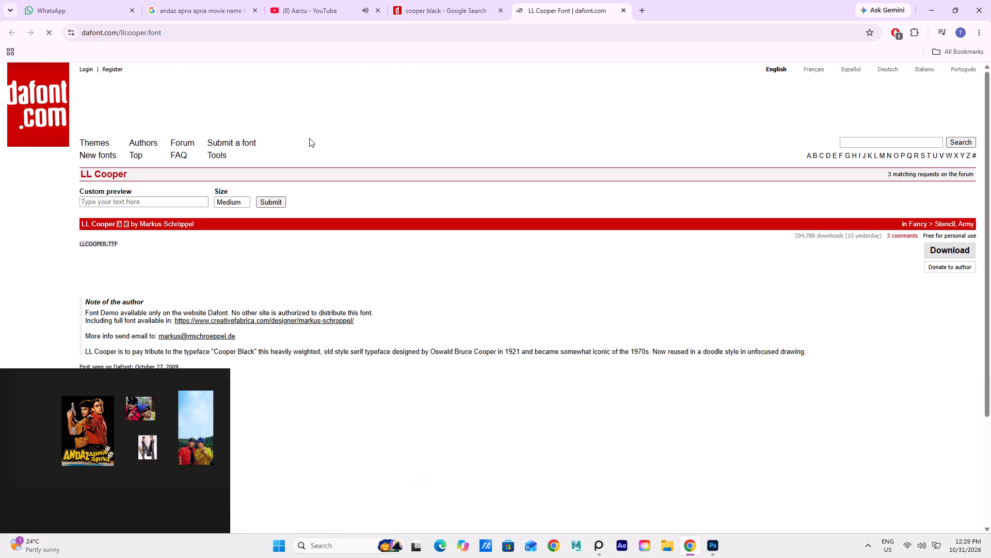
{"action": "scroll", "coordinate": [349, 283], "scroll_direction": "down", "scroll_amount": 13}
{"action": "scroll", "coordinate": [350, 307], "scroll_direction": "up", "scroll_amount": 1}
{"action": "scroll", "coordinate": [349, 307], "scroll_direction": "down", "scroll_amount": 1}
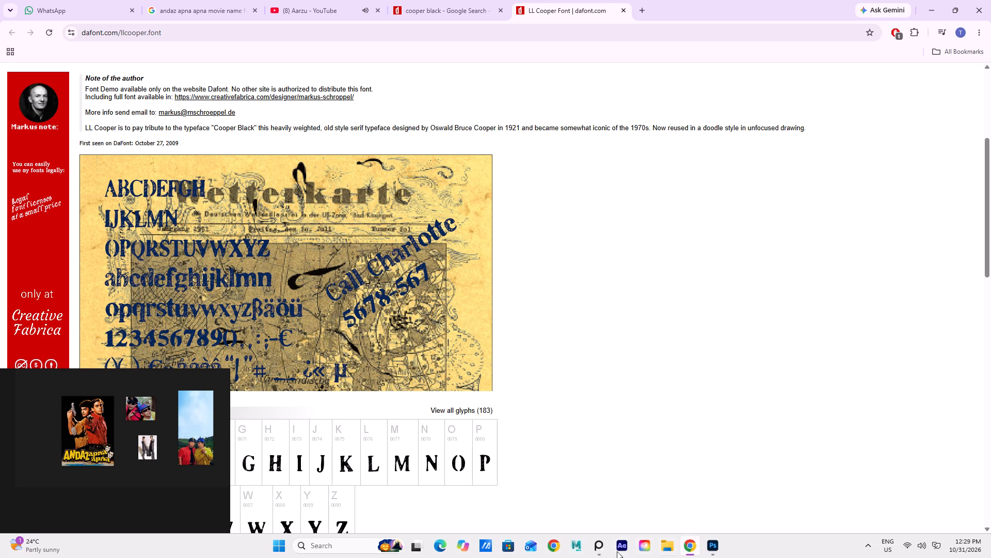
Switch to the YouTube page and move the floating PureRef reference board out of the way so it no longer covers the content.
{"action": "left_click", "coordinate": [335, 0]}
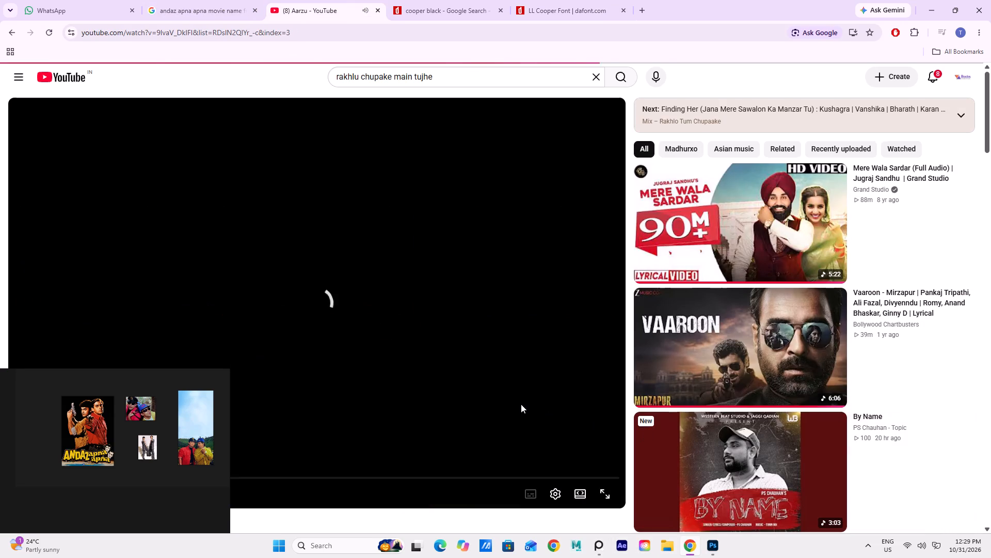
{"action": "right_click_drag", "start_coordinate": [225, 398], "coordinate": [142, 532]}
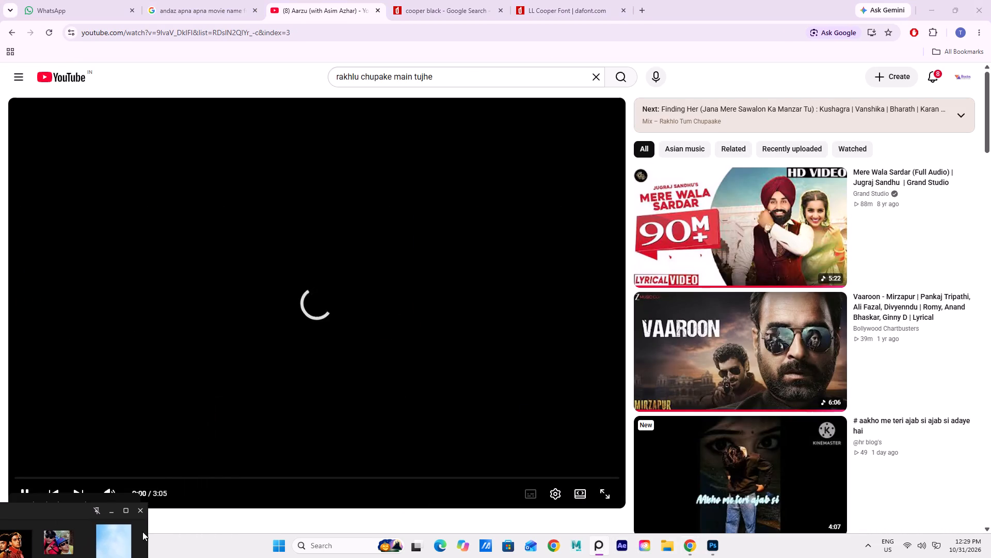
{"action": "right_click_drag", "start_coordinate": [142, 532], "coordinate": [154, 532]}
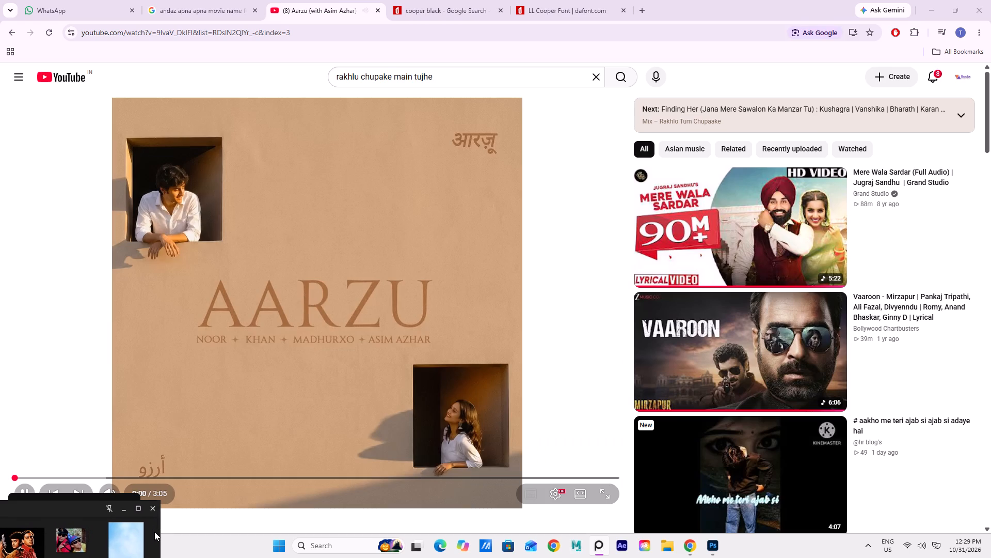
{"action": "right_click_drag", "start_coordinate": [154, 532], "coordinate": [155, 541]}
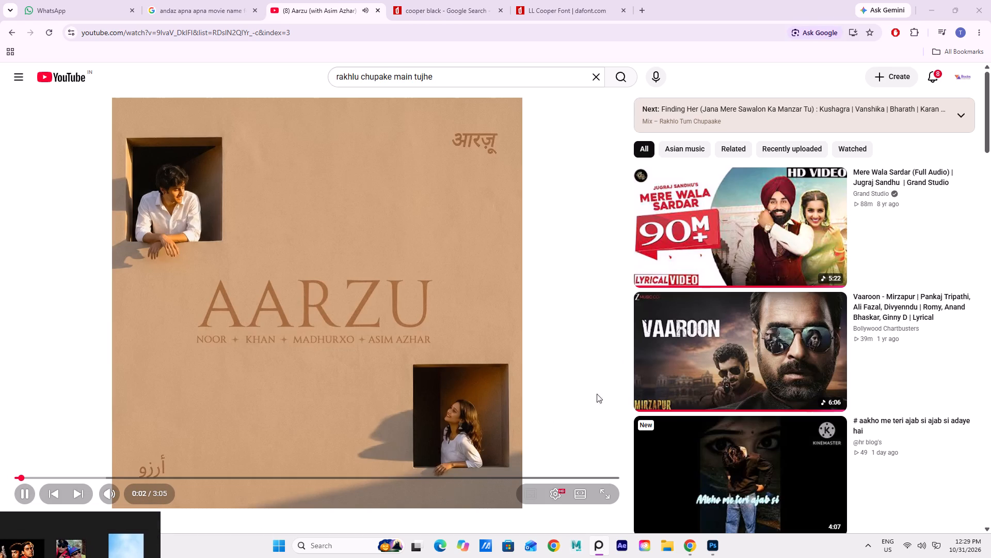
Look through the recommended videos beside the playing song for another song to play.
{"action": "scroll", "coordinate": [786, 259], "scroll_direction": "down", "scroll_amount": 19}
{"action": "scroll", "coordinate": [773, 269], "scroll_direction": "down", "scroll_amount": 5}
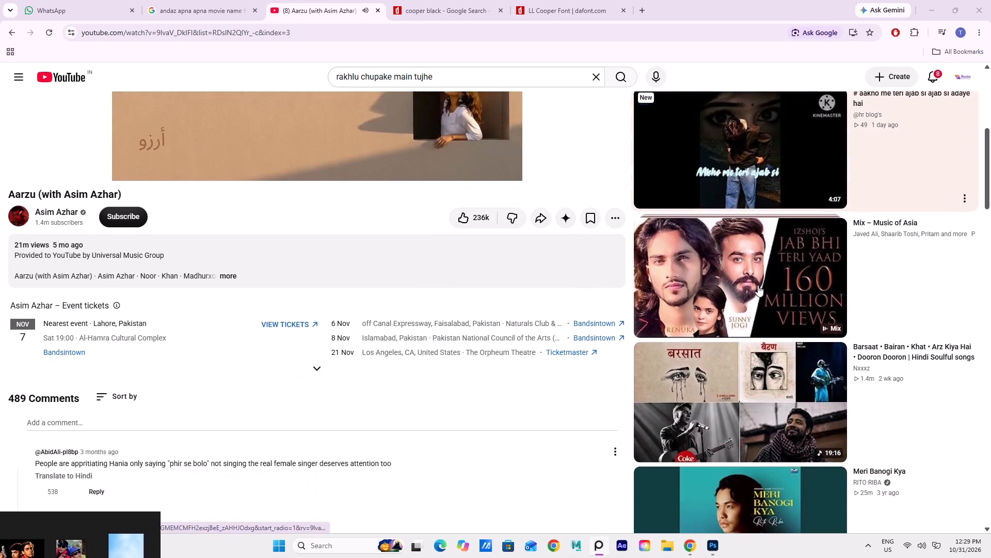
{"action": "scroll", "coordinate": [758, 285], "scroll_direction": "down", "scroll_amount": 17}
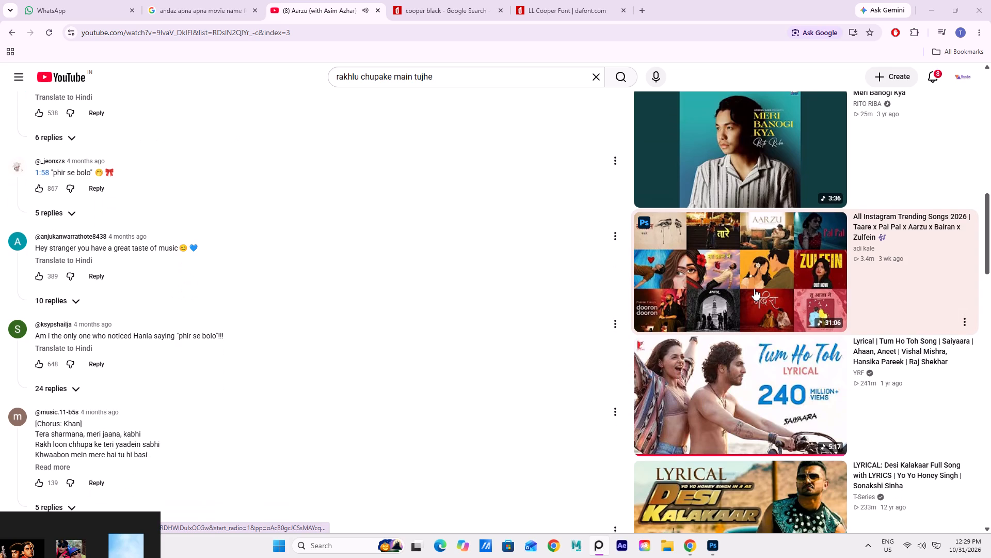
{"action": "right_click", "coordinate": [754, 289]}
{"action": "scroll", "coordinate": [731, 416], "scroll_direction": "down", "scroll_amount": 20}
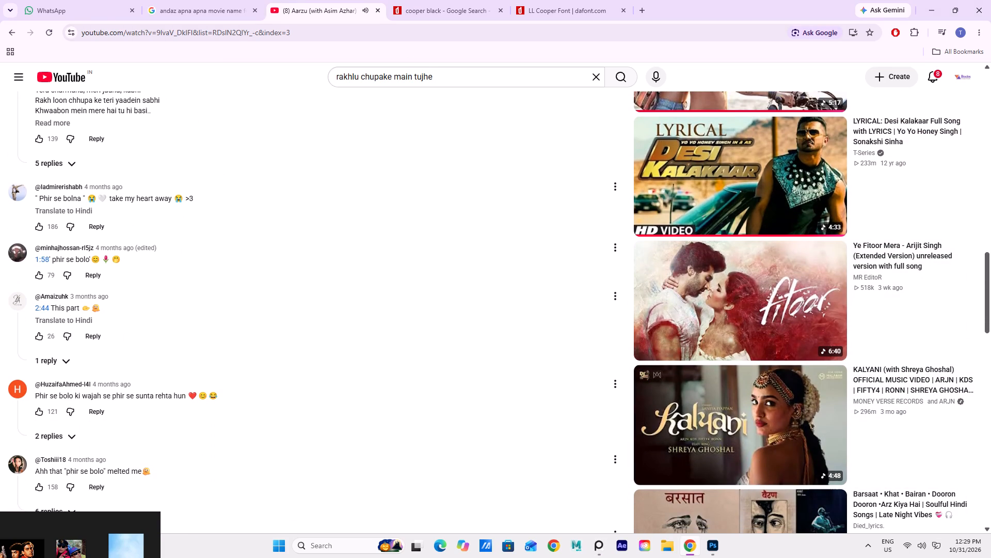
Search YouTube for "enna sona" and play the A.R. Rahman, Arijit Singh lyrics video.
{"action": "left_click_drag", "start_coordinate": [453, 74], "coordinate": [237, 129]}
{"action": "key", "text": "BackSpace"}
{"action": "type", "text": "enna"}
{"action": "key", "text": "space"}
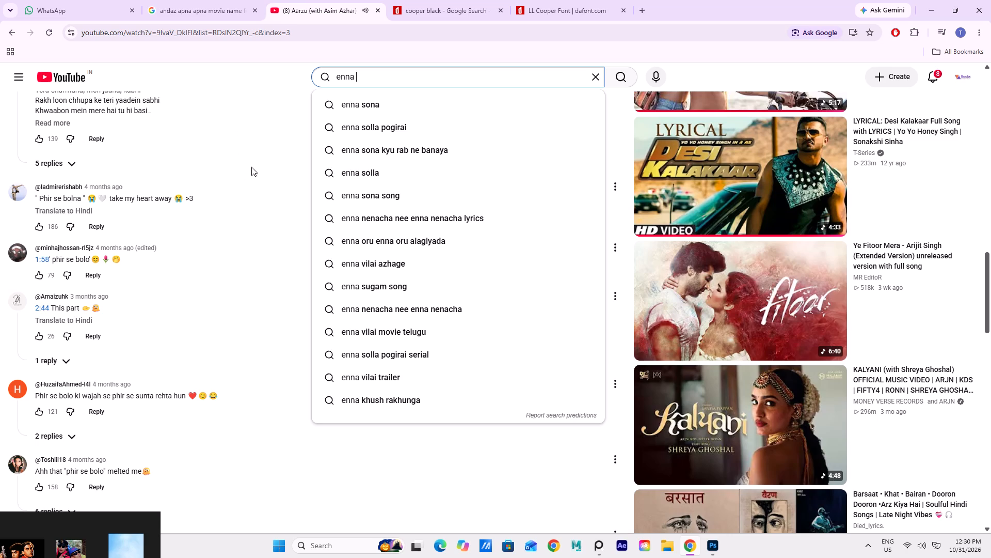
{"action": "left_click", "coordinate": [378, 106]}
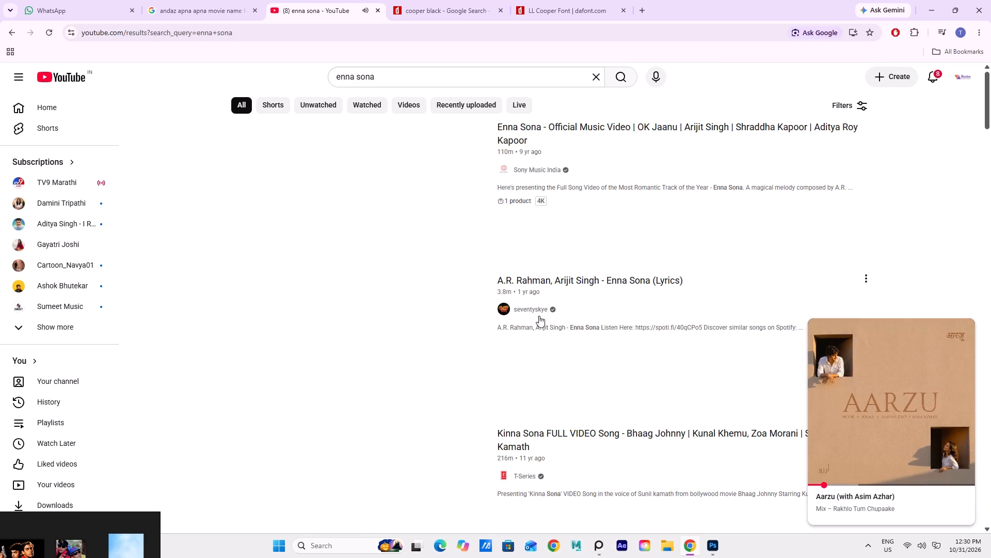
{"action": "left_click", "coordinate": [368, 364]}
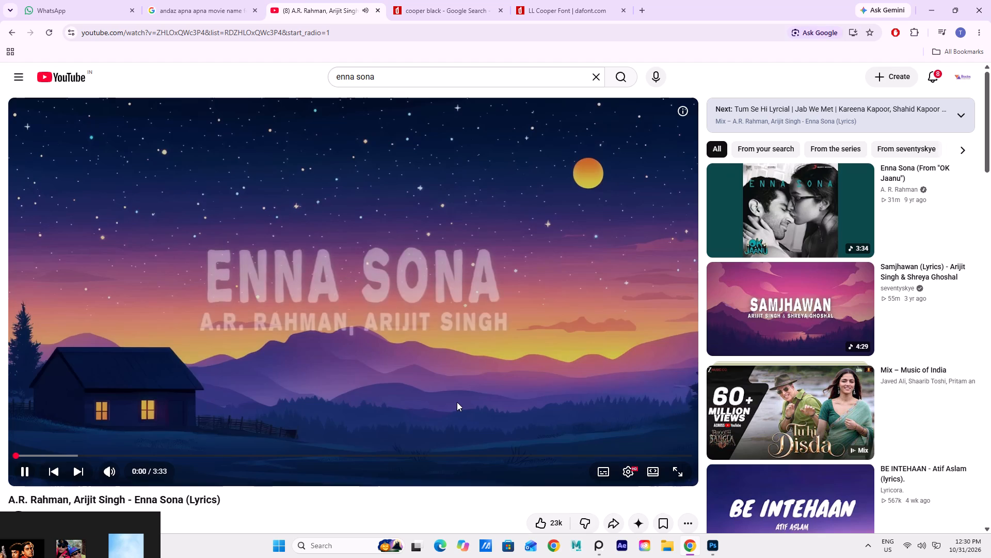
Open the Windows quick settings containing the sound volume control.
{"action": "left_click", "coordinate": [924, 557]}
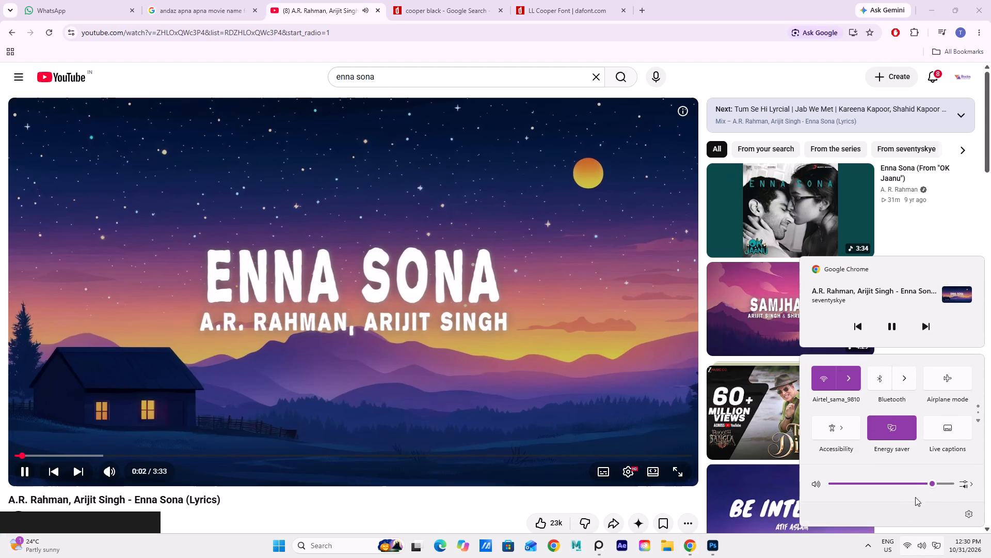
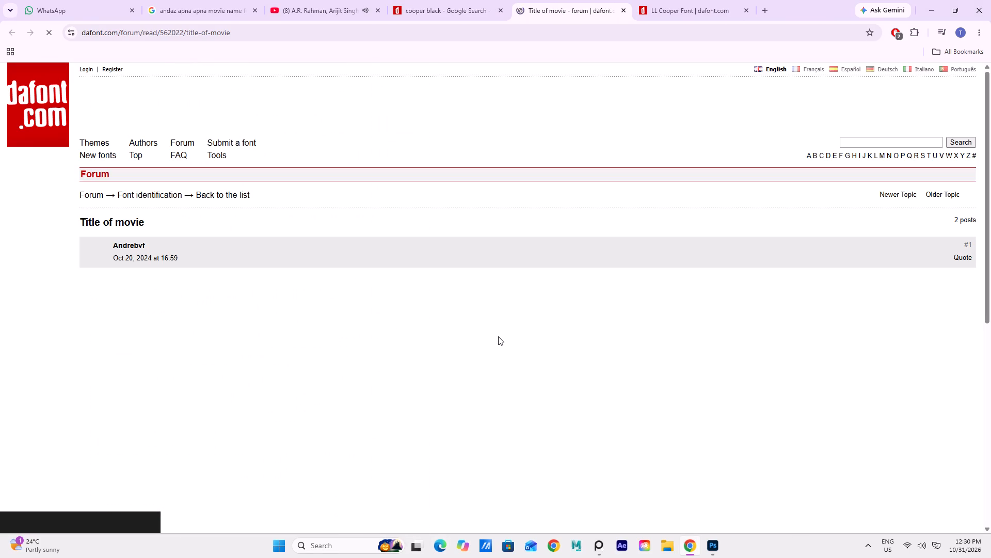
Examine the poster lettering posted in the dafont forum topic "Title of movie".
{"action": "scroll", "coordinate": [513, 339], "scroll_direction": "down", "scroll_amount": 1}
{"action": "scroll", "coordinate": [298, 379], "scroll_direction": "down", "scroll_amount": 6}
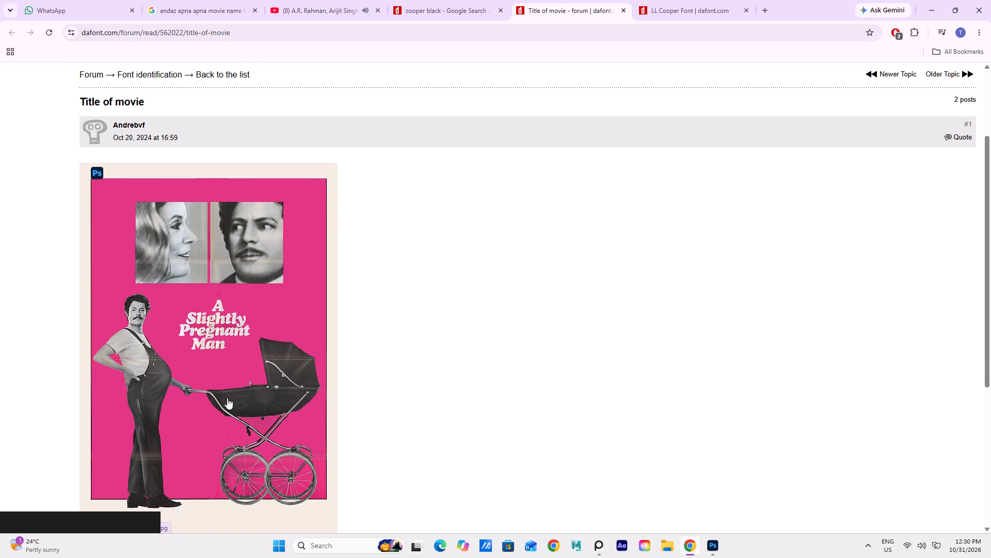
{"action": "scroll", "coordinate": [228, 398], "scroll_direction": "up", "scroll_amount": 12}
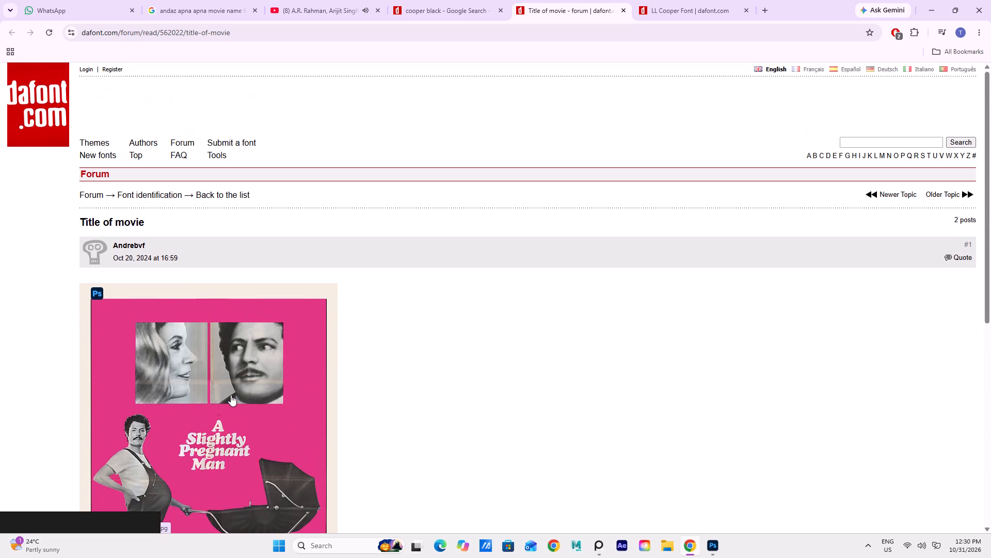
Check the LL Cooper font's character samples on dafont, download the font and show the downloaded archive in its folder.
{"action": "left_click", "coordinate": [704, 0]}
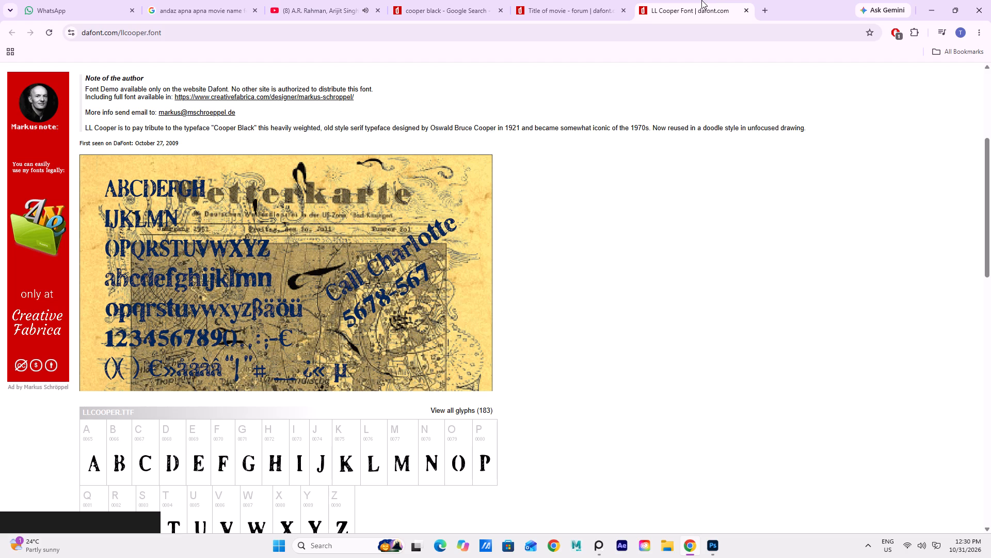
{"action": "scroll", "coordinate": [329, 485], "scroll_direction": "down", "scroll_amount": 11}
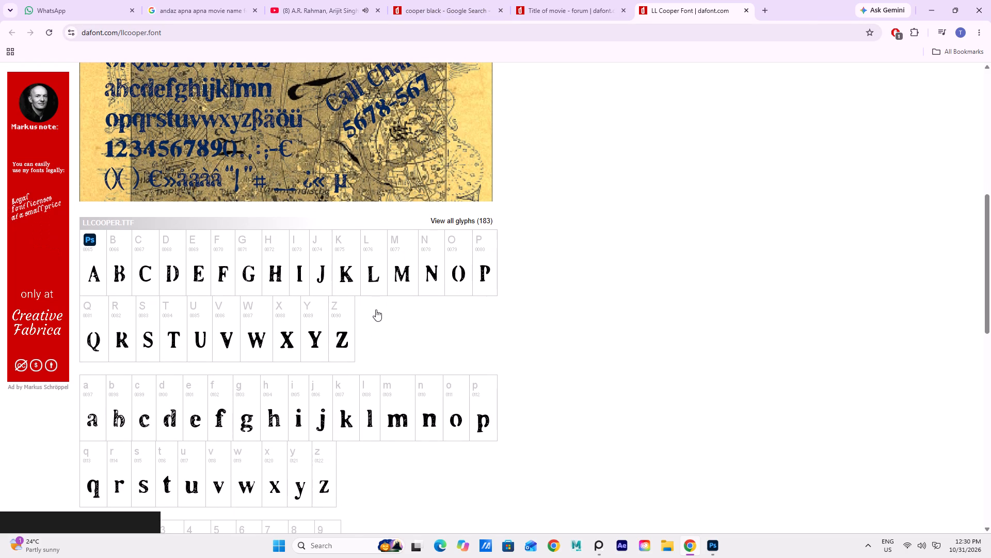
{"action": "scroll", "coordinate": [175, 330], "scroll_direction": "up", "scroll_amount": 13}
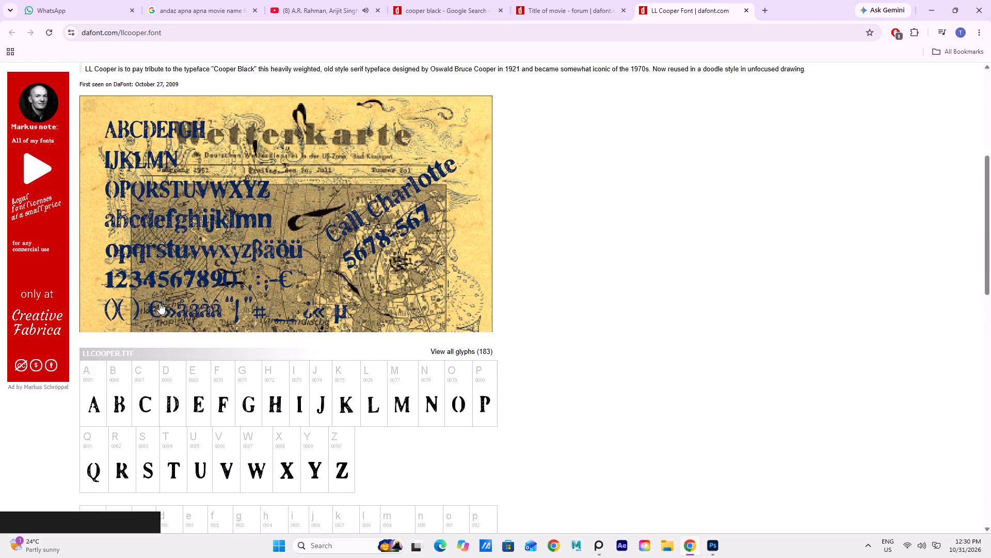
{"action": "scroll", "coordinate": [159, 303], "scroll_direction": "up", "scroll_amount": 12}
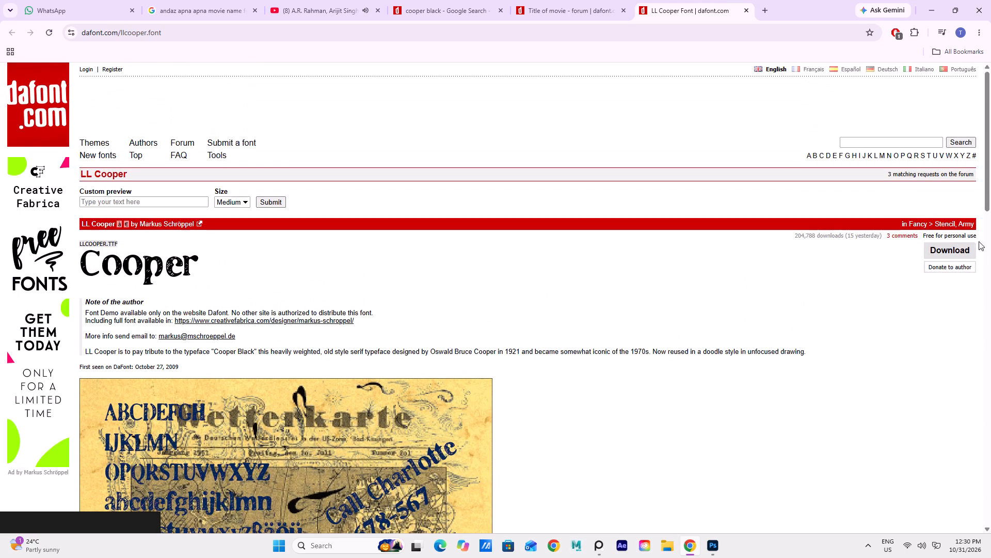
{"action": "left_click", "coordinate": [937, 256]}
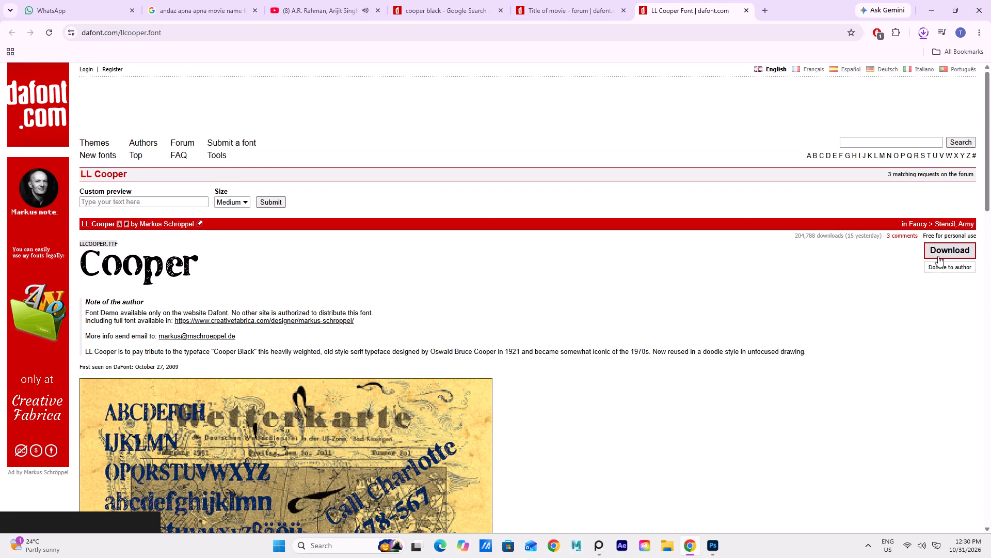
{"action": "left_click", "coordinate": [893, 59]}
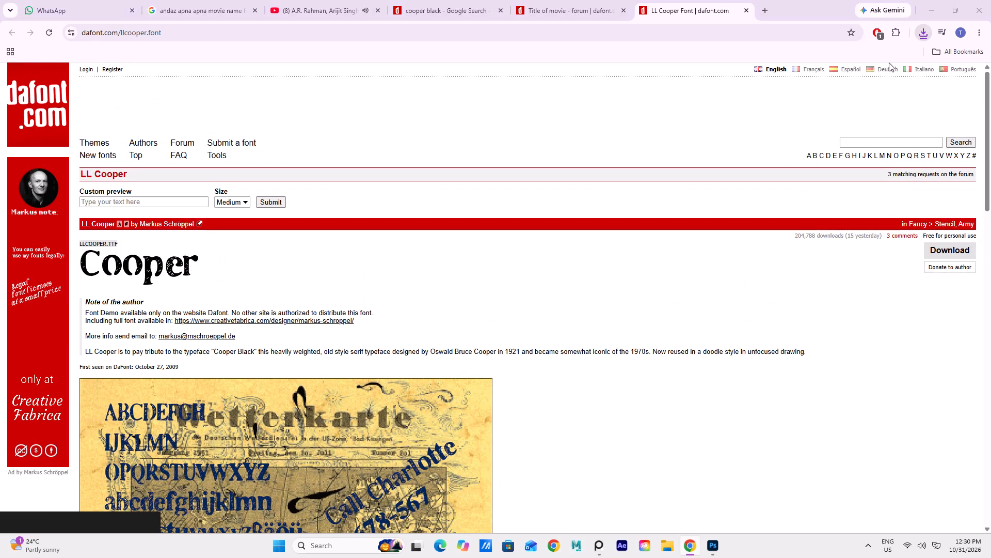
Extract the llcooper archive into an llcooper folder in Downloads and close the extracted folder's window.
{"action": "right_click", "coordinate": [117, 117]}
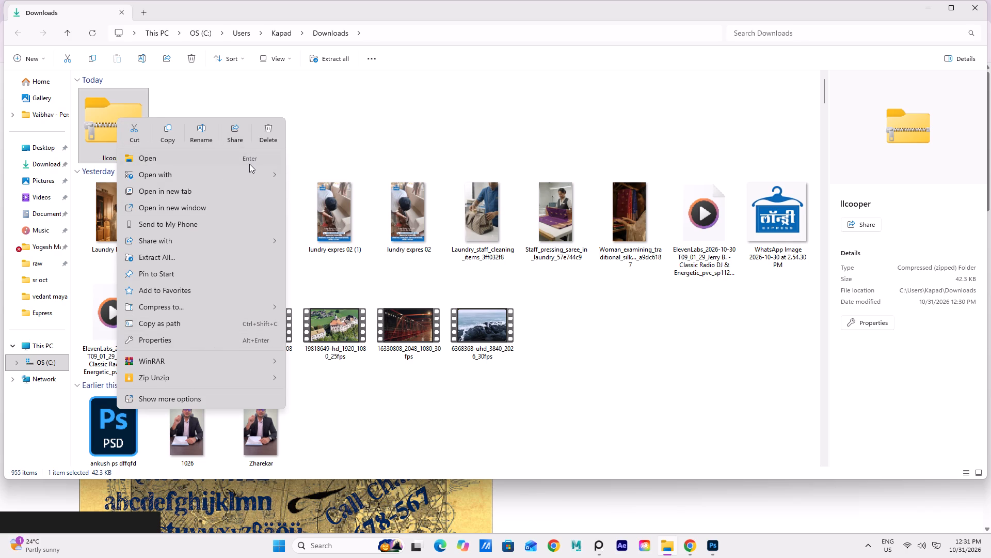
{"action": "left_click", "coordinate": [213, 258]}
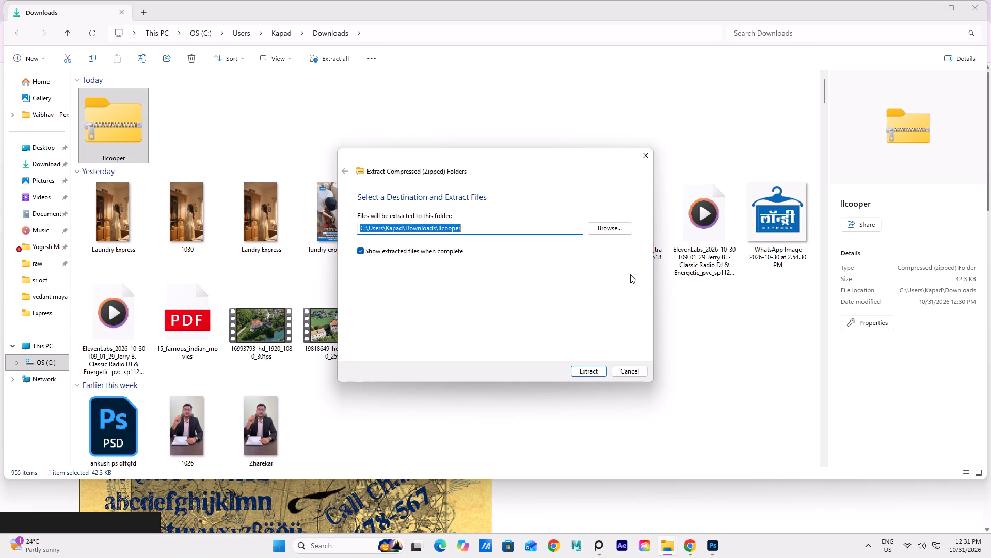
{"action": "left_click", "coordinate": [589, 371]}
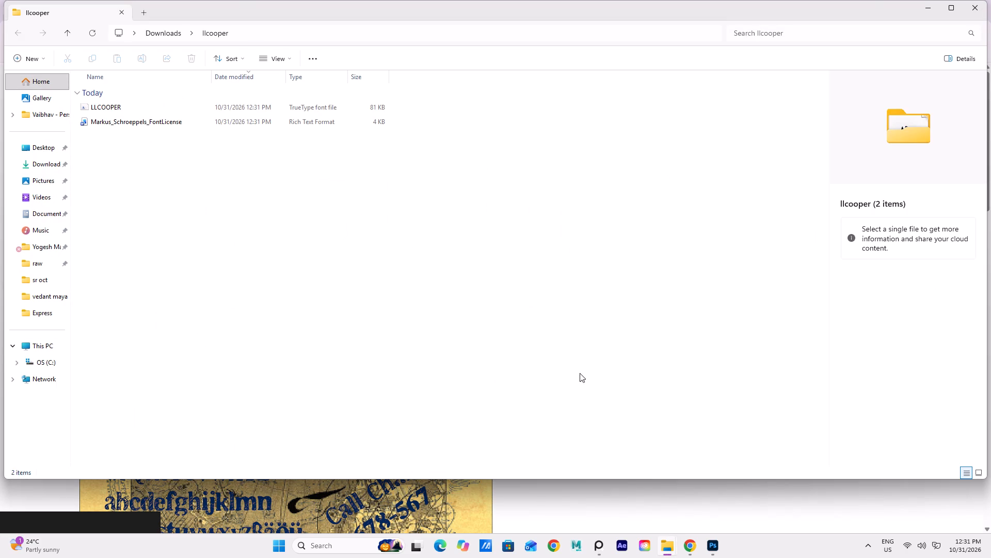
{"action": "left_click", "coordinate": [976, 6]}
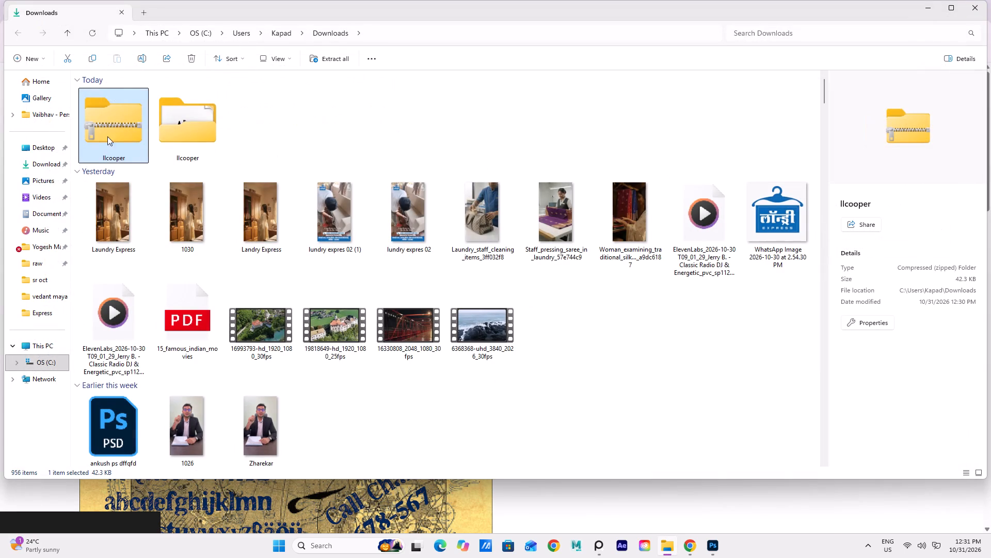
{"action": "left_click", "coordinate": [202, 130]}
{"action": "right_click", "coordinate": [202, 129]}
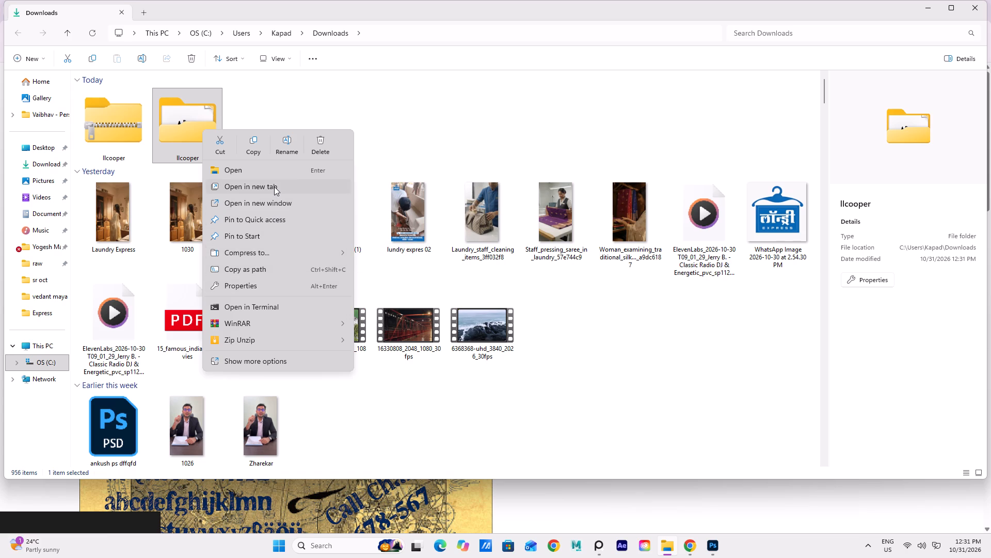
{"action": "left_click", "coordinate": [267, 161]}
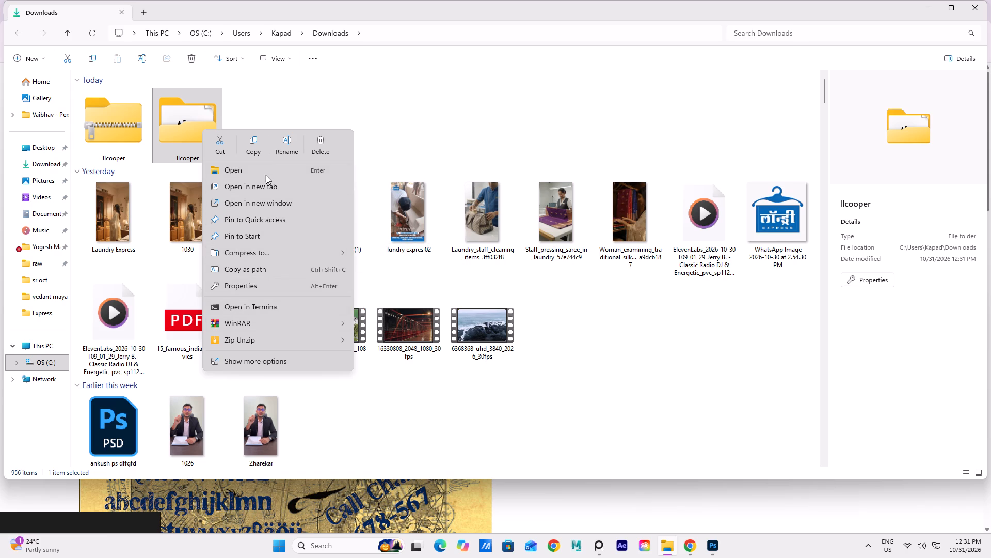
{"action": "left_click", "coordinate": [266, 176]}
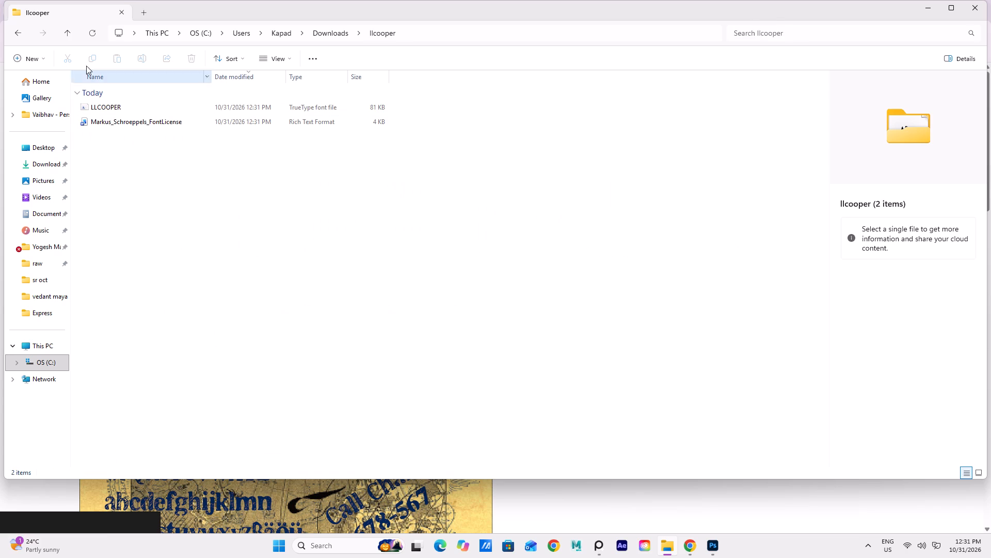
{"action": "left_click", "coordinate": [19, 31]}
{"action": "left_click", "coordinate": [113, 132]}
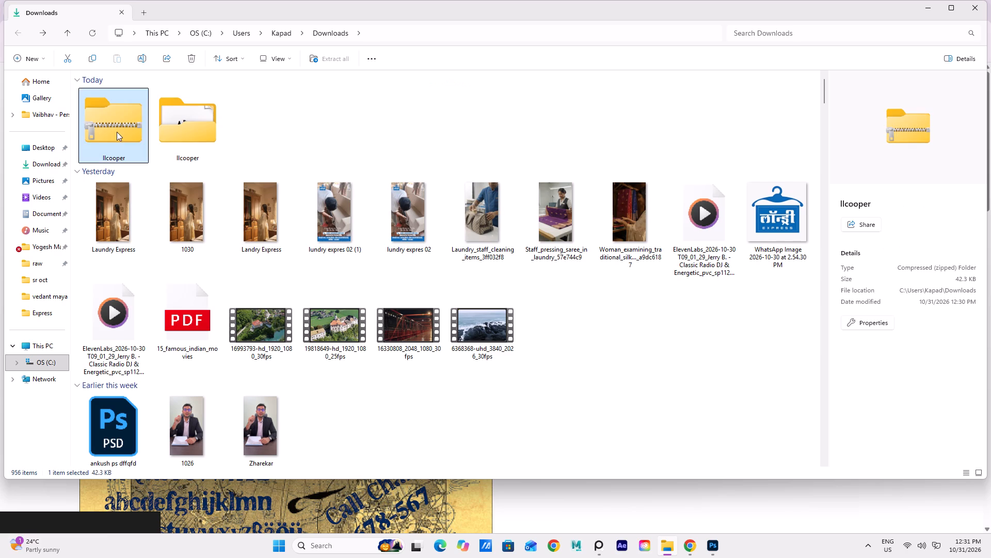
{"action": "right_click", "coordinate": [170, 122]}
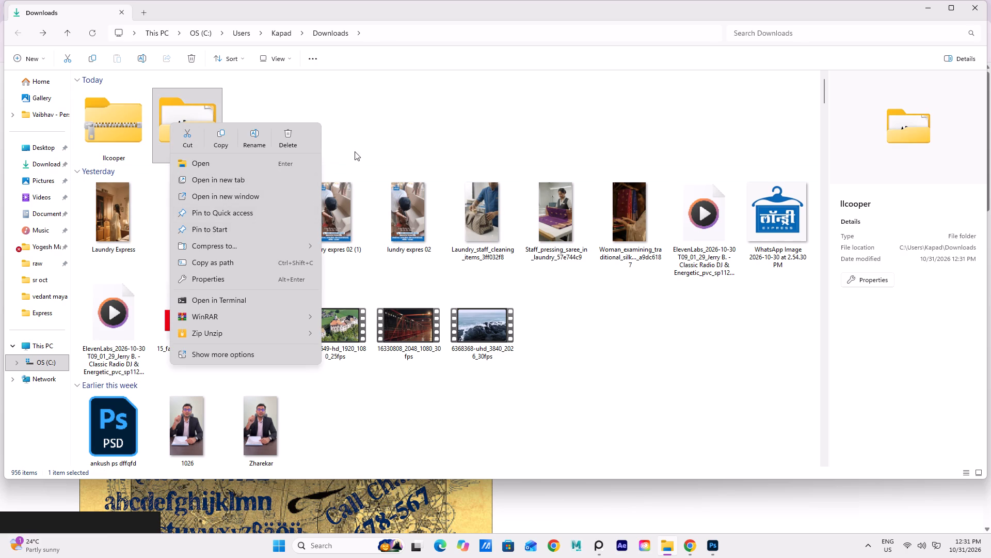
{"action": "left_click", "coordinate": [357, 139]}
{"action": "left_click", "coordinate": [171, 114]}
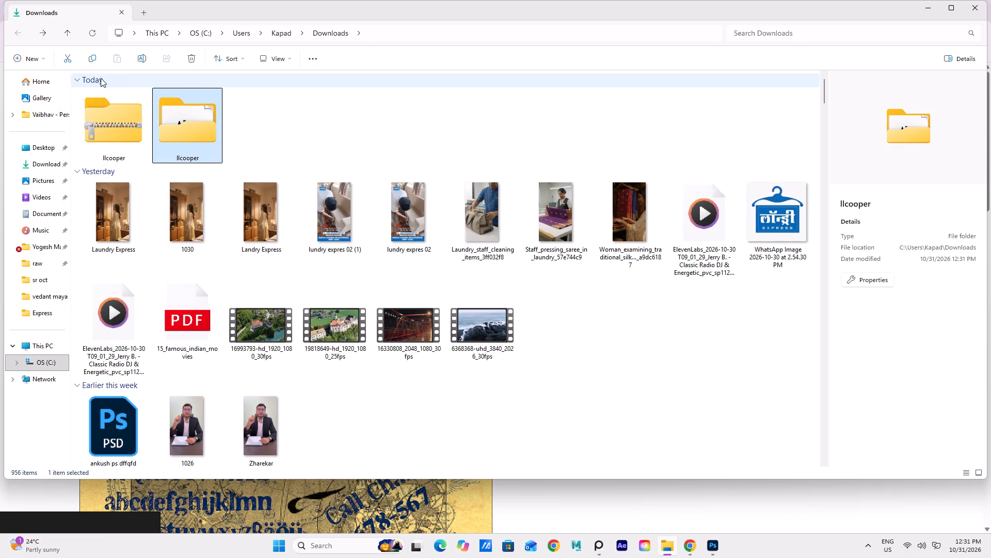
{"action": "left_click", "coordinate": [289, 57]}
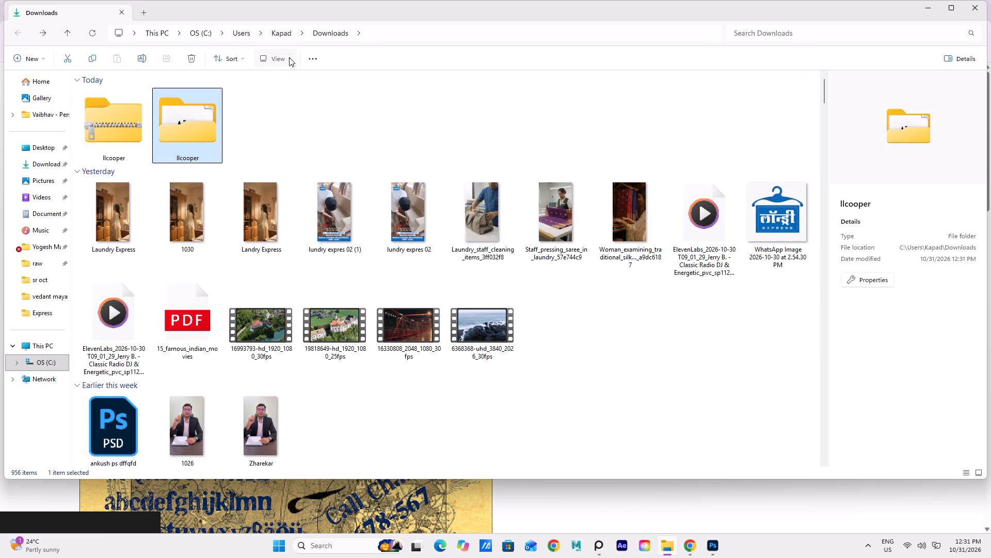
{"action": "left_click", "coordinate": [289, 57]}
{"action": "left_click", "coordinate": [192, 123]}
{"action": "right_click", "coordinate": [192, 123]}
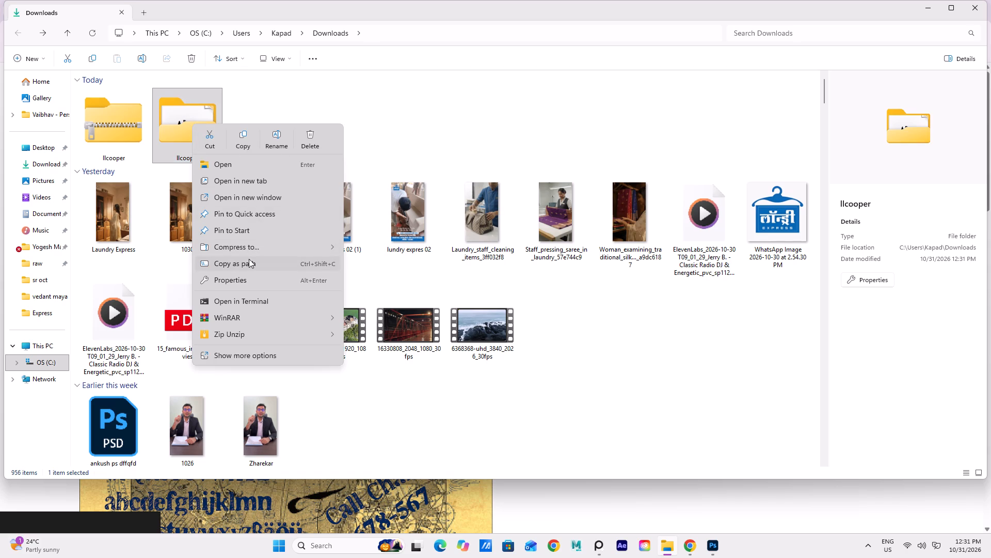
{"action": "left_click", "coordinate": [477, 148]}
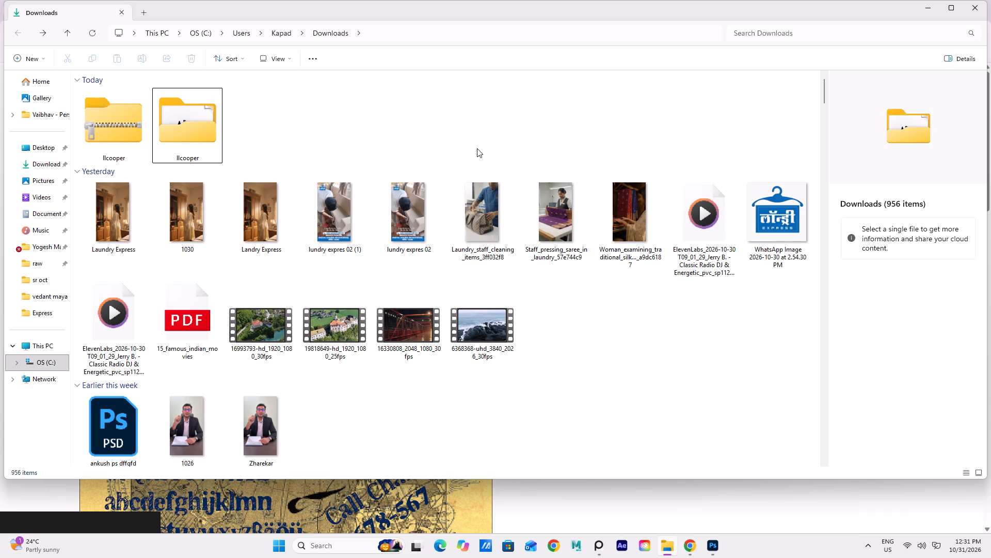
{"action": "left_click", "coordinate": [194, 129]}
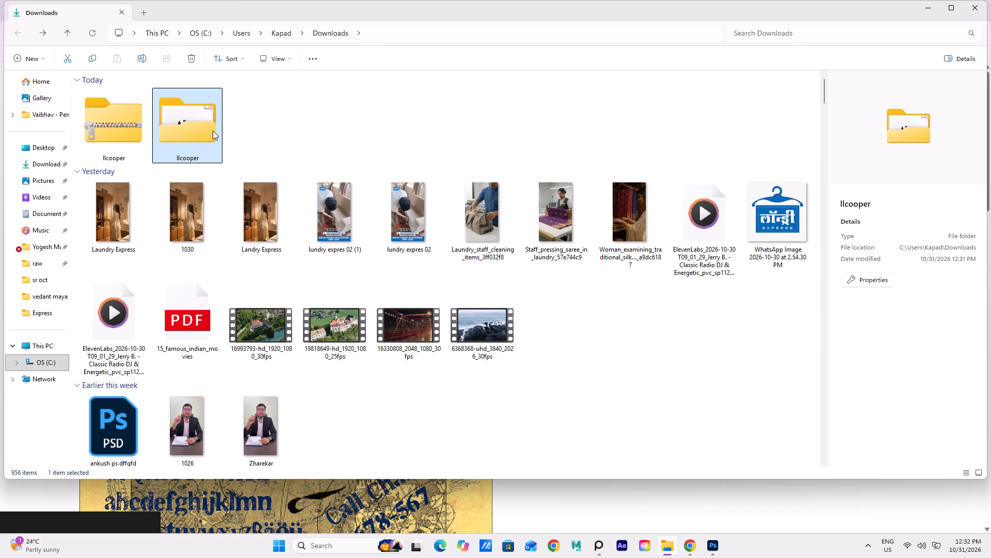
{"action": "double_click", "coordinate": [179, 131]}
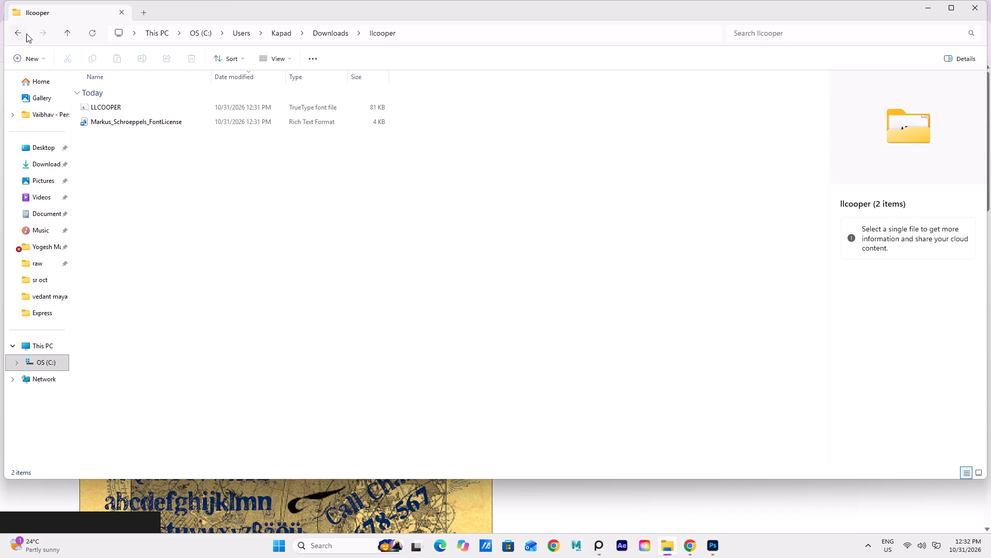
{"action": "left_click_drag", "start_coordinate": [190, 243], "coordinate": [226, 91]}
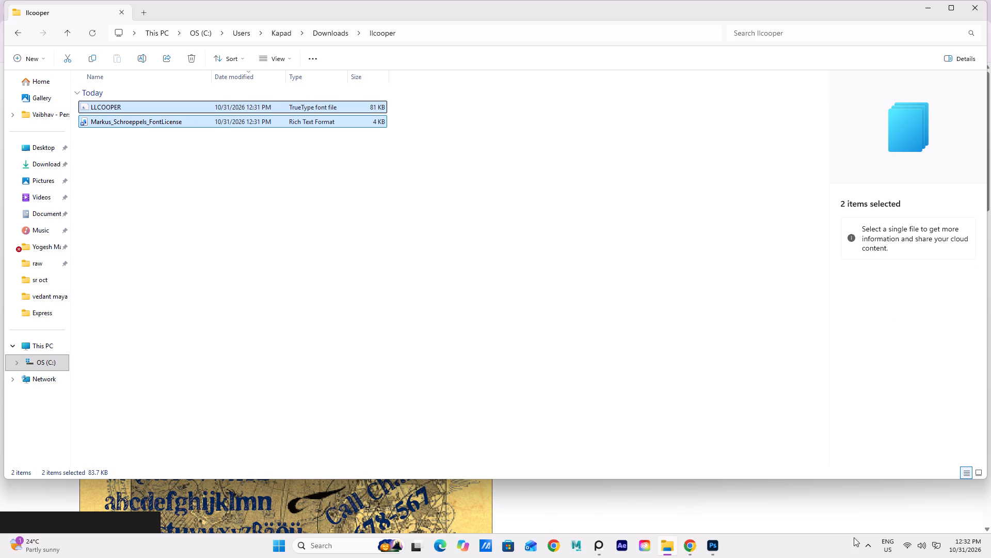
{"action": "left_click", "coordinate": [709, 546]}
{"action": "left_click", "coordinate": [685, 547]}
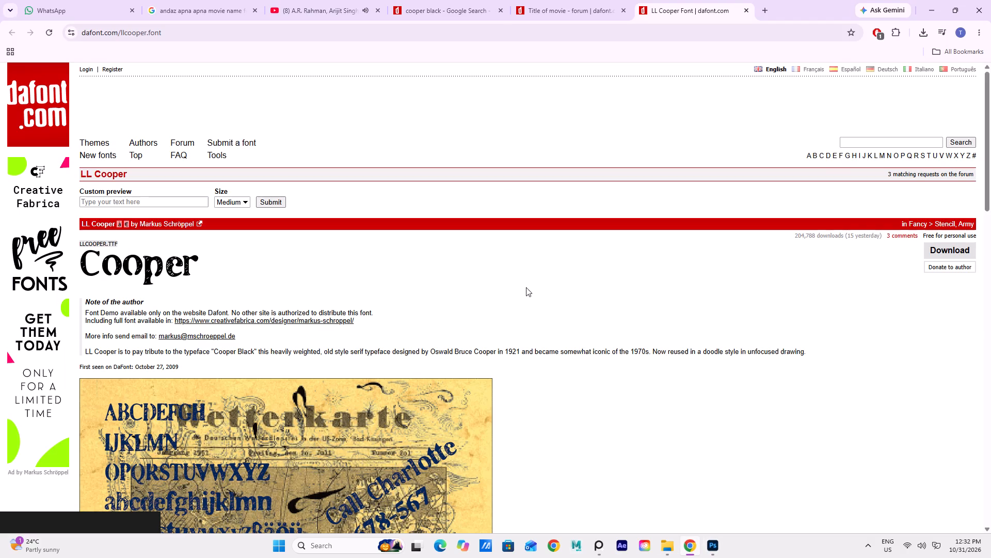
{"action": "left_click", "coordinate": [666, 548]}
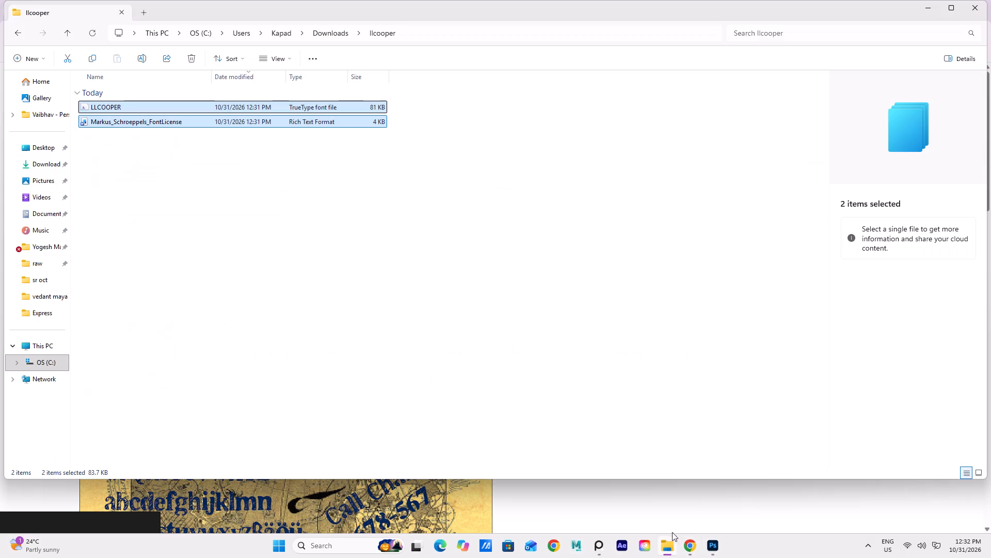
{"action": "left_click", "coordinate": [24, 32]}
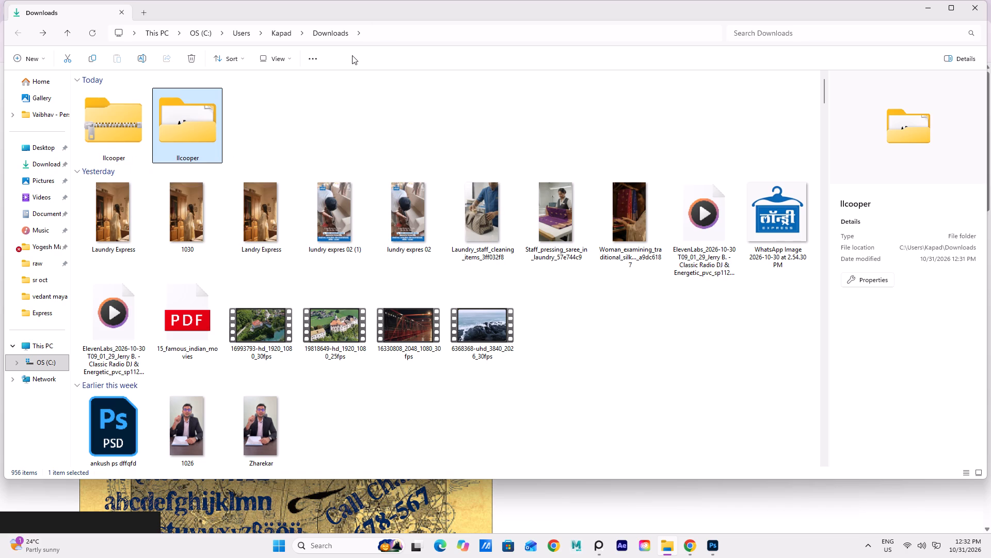
Open the extracted llcooper folder and install the LLCOOPER TrueType font for all users.
{"action": "double_click", "coordinate": [181, 137]}
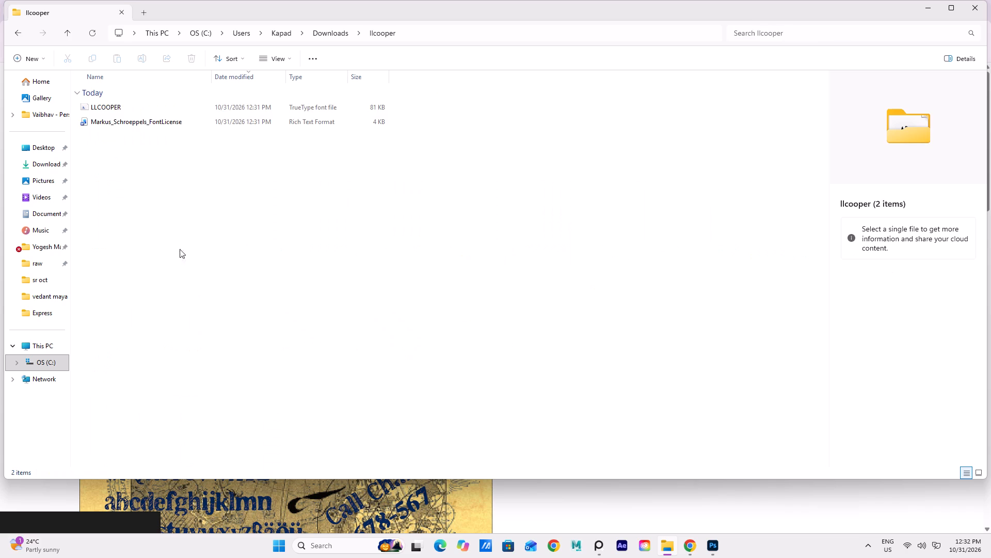
{"action": "left_click", "coordinate": [157, 101]}
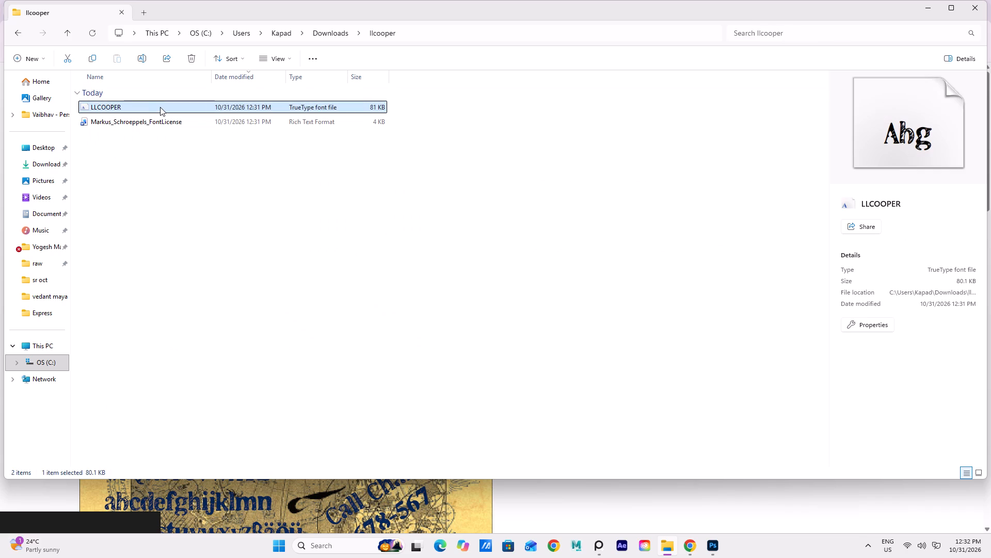
{"action": "right_click", "coordinate": [160, 107]}
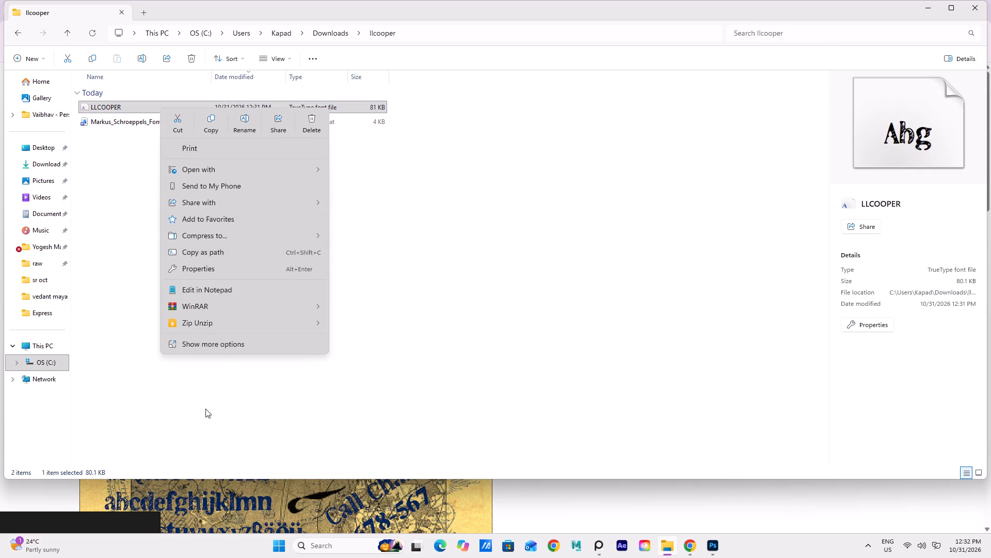
{"action": "left_click", "coordinate": [218, 342]}
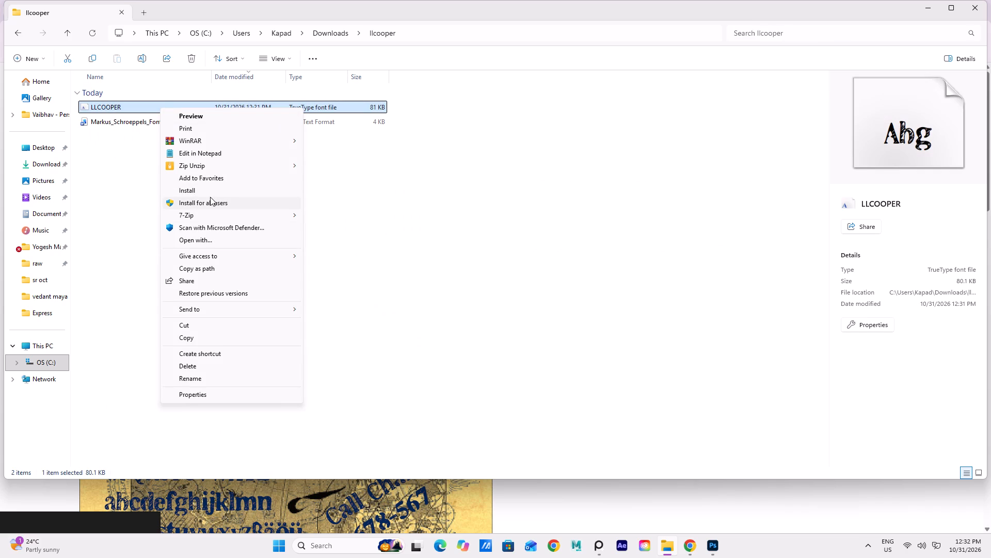
{"action": "left_click", "coordinate": [210, 202]}
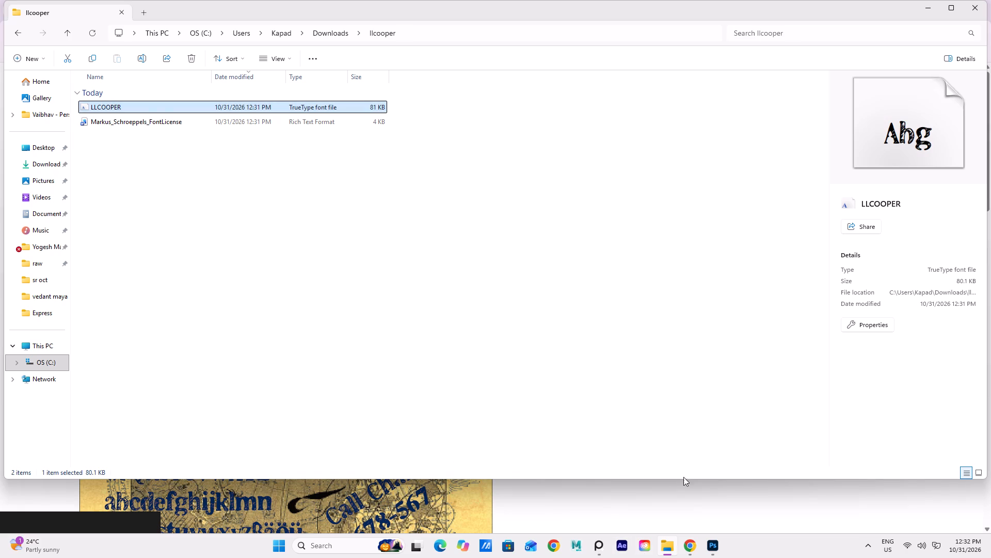
Switch to Photoshop, leave the title's text editing and start saving the poster on the computer in the Downloads folder.
{"action": "left_click", "coordinate": [709, 547]}
{"action": "left_click", "coordinate": [718, 551]}
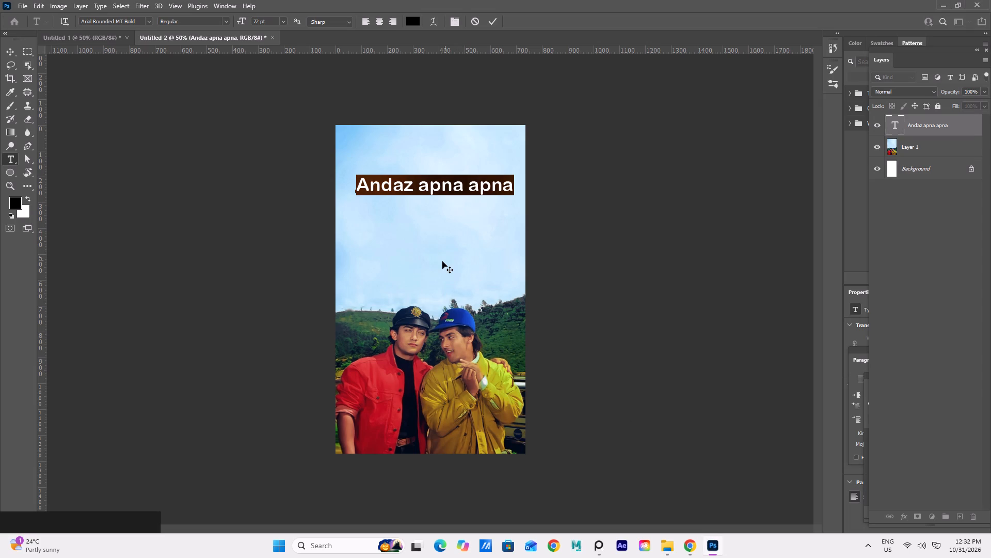
{"action": "left_click", "coordinate": [442, 261]}
{"action": "key", "text": "ctrl+s"}
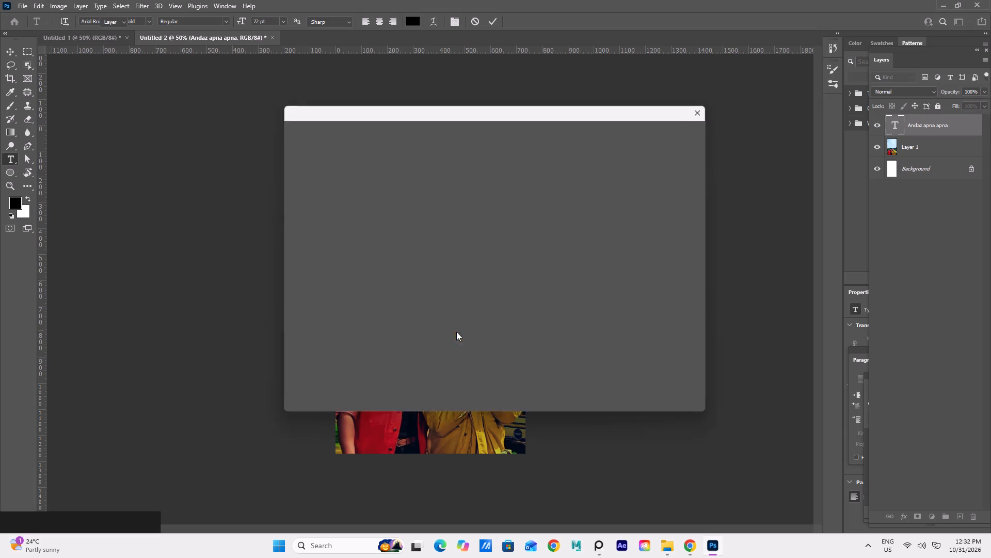
{"action": "left_click", "coordinate": [697, 110]}
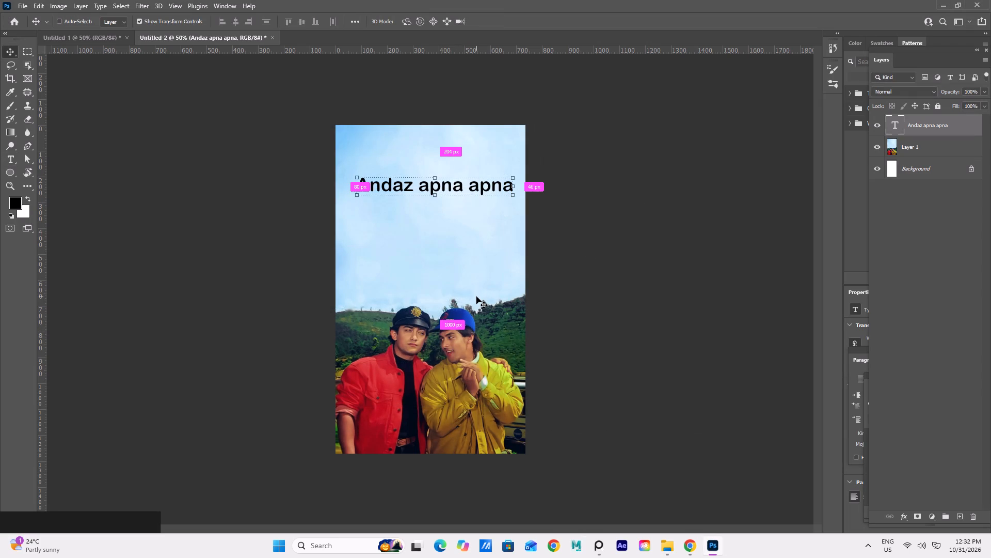
{"action": "key", "text": "ctrl+s"}
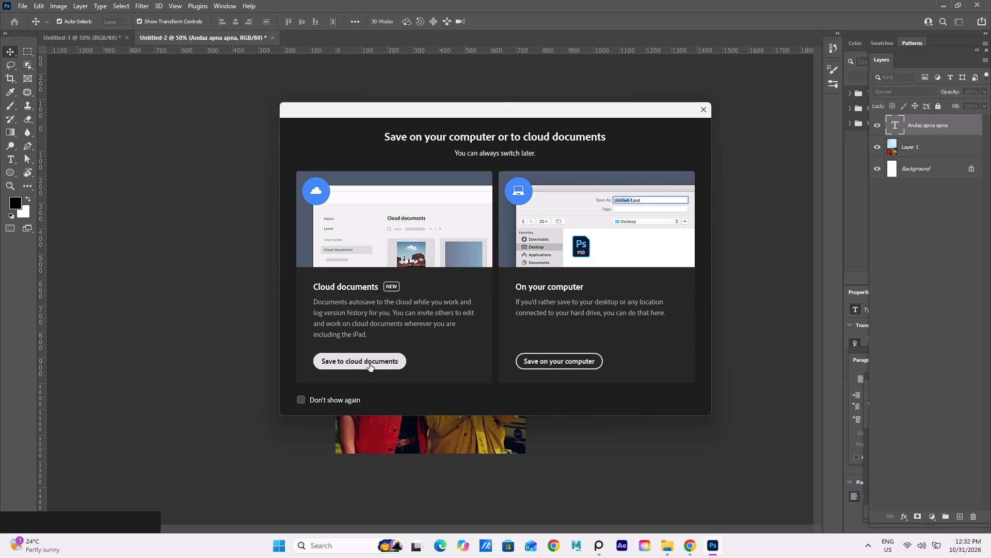
{"action": "left_click", "coordinate": [576, 368]}
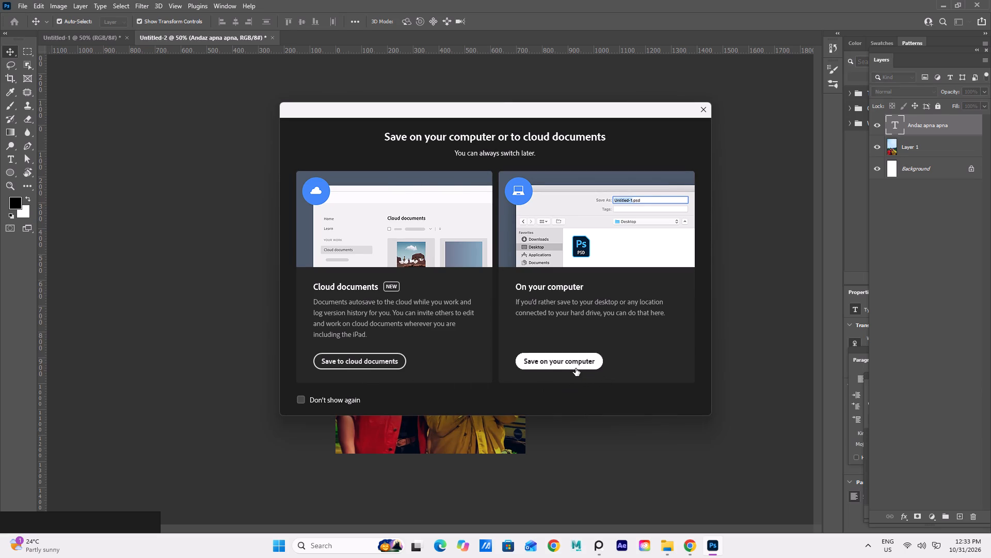
{"action": "scroll", "coordinate": [55, 157], "scroll_direction": "down", "scroll_amount": 6}
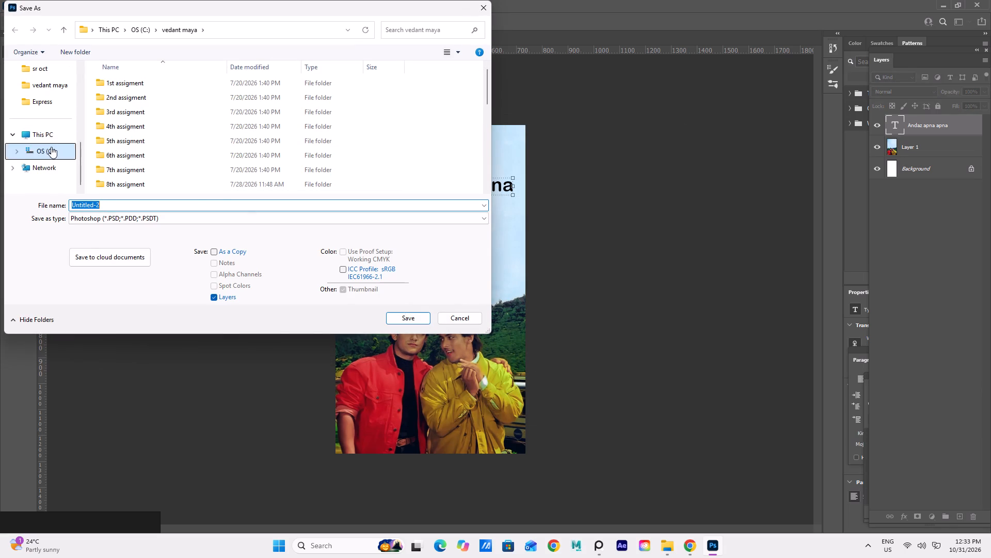
{"action": "scroll", "coordinate": [51, 146], "scroll_direction": "up", "scroll_amount": 11}
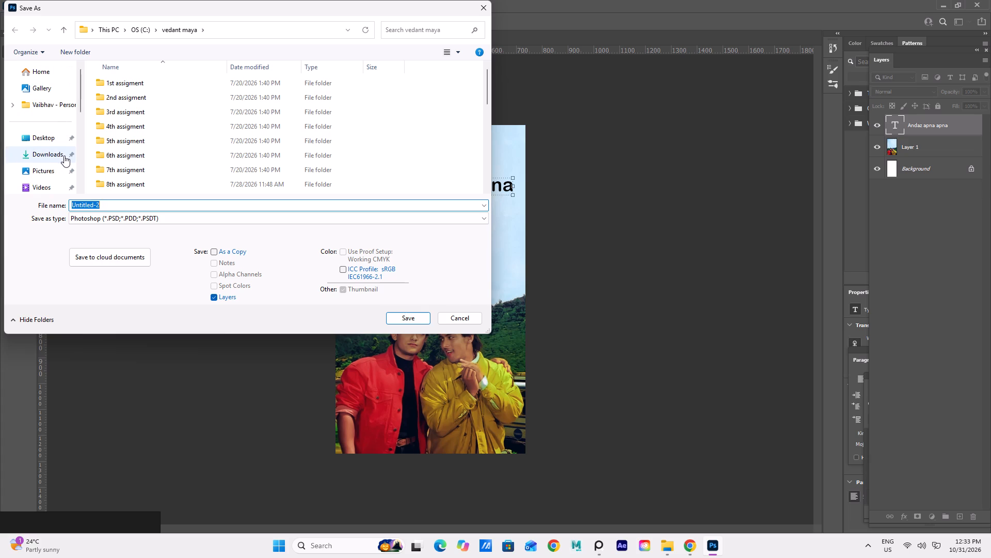
{"action": "scroll", "coordinate": [64, 155], "scroll_direction": "down", "scroll_amount": 7}
{"action": "scroll", "coordinate": [63, 150], "scroll_direction": "up", "scroll_amount": 10}
{"action": "left_click", "coordinate": [63, 150]}
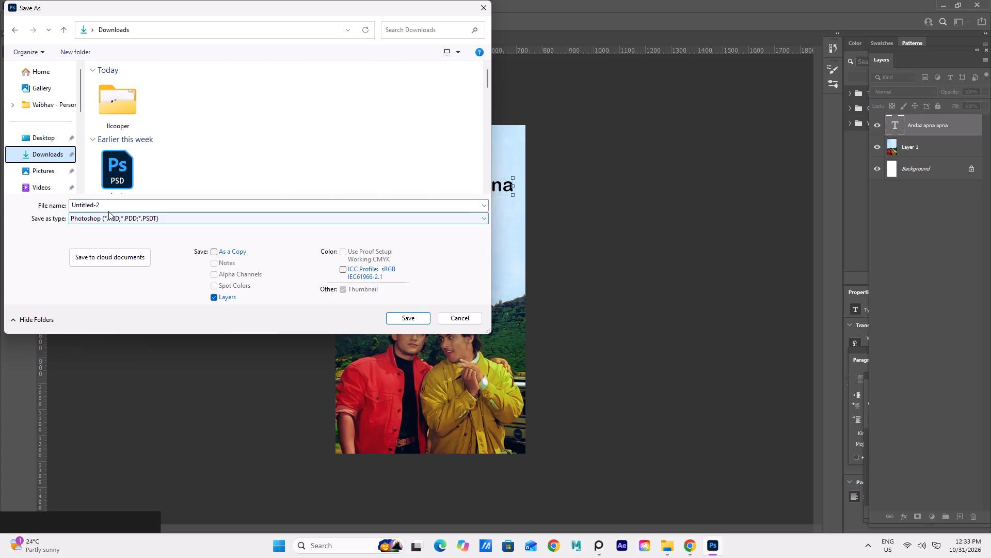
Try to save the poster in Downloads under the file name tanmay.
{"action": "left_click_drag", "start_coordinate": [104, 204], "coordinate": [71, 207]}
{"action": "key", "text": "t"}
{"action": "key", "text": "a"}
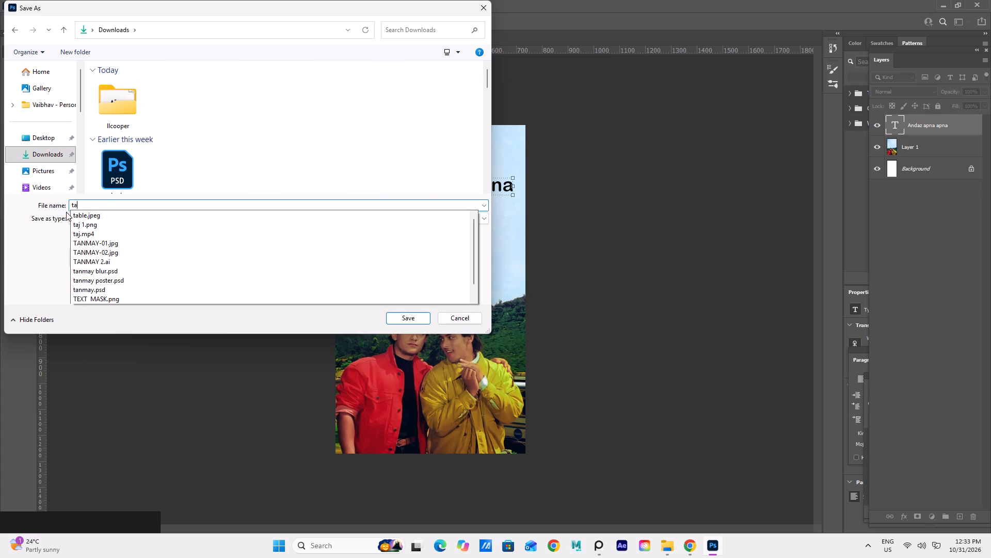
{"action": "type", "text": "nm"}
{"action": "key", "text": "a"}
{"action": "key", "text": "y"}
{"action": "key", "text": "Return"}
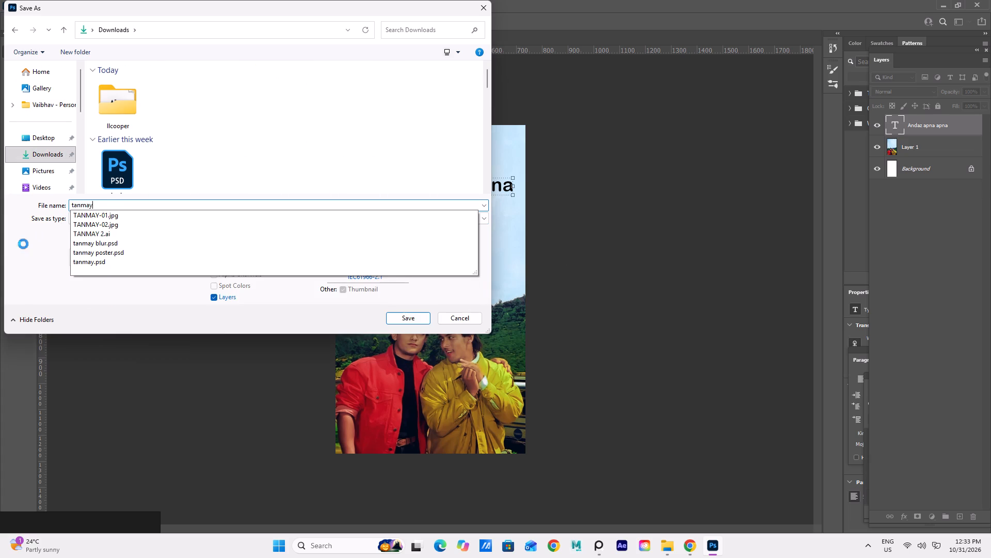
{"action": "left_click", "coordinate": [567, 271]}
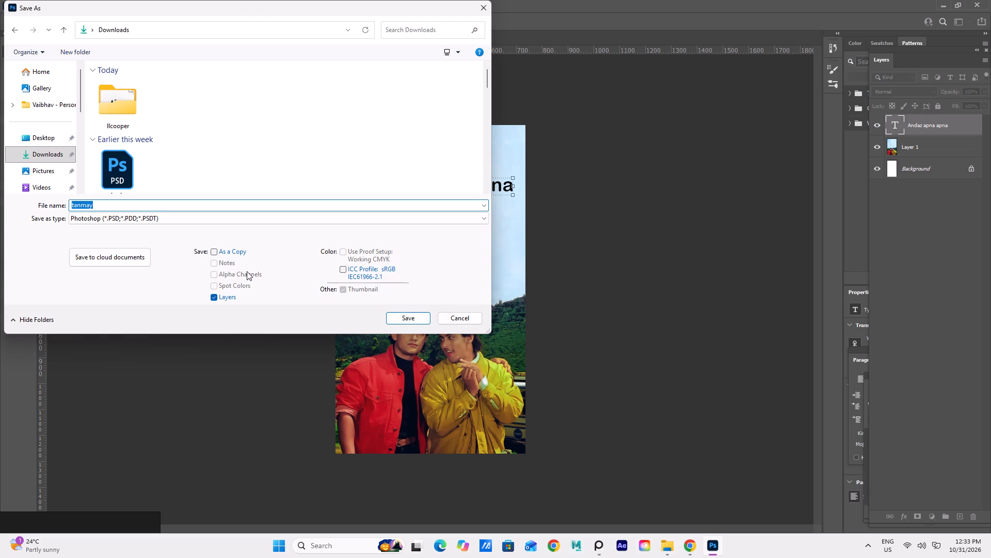
Save the poster as the Photoshop file "tanmay movie poster" in Downloads with Maximize Compatibility on.
{"action": "type", "text": "tanmay"}
{"action": "key", "text": "space"}
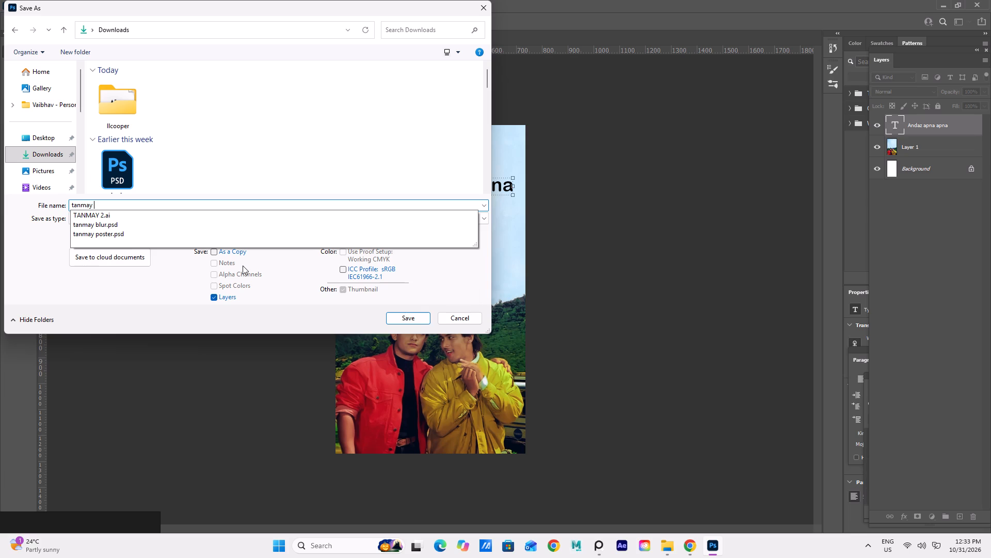
{"action": "type", "text": "movie poster"}
{"action": "key", "text": "Return"}
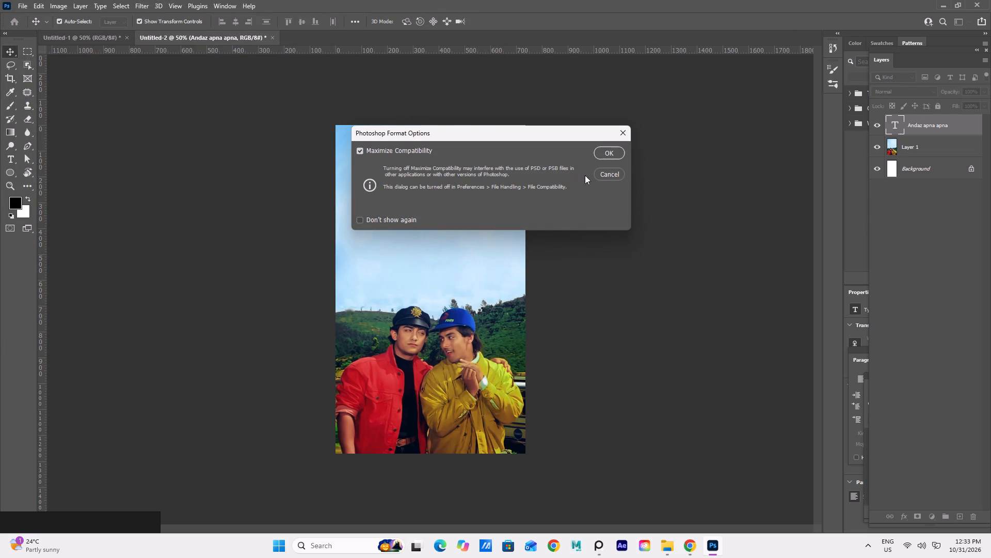
{"action": "left_click", "coordinate": [615, 154]}
Quit Photoshop without saving the Untitled-1 document.
{"action": "left_click", "coordinate": [984, 0]}
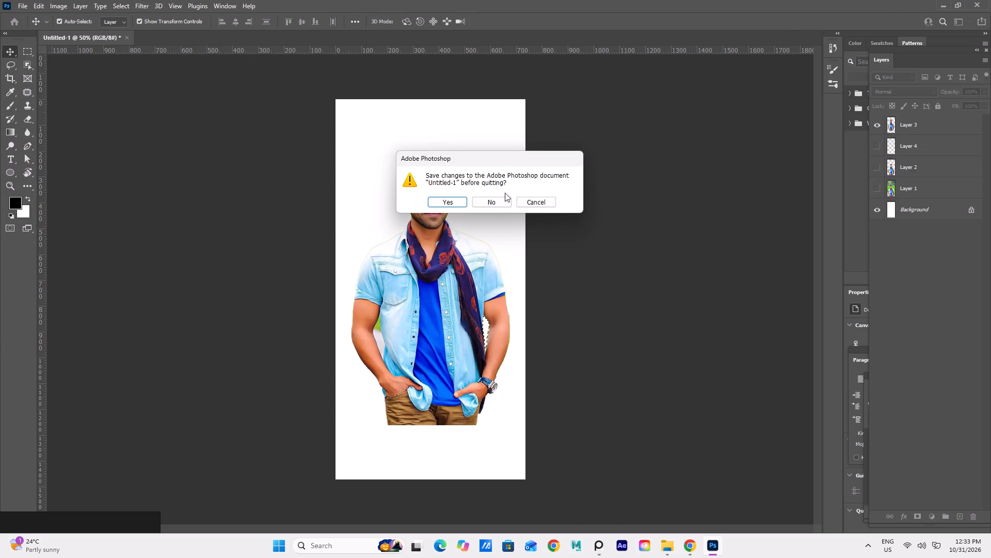
{"action": "left_click", "coordinate": [492, 207]}
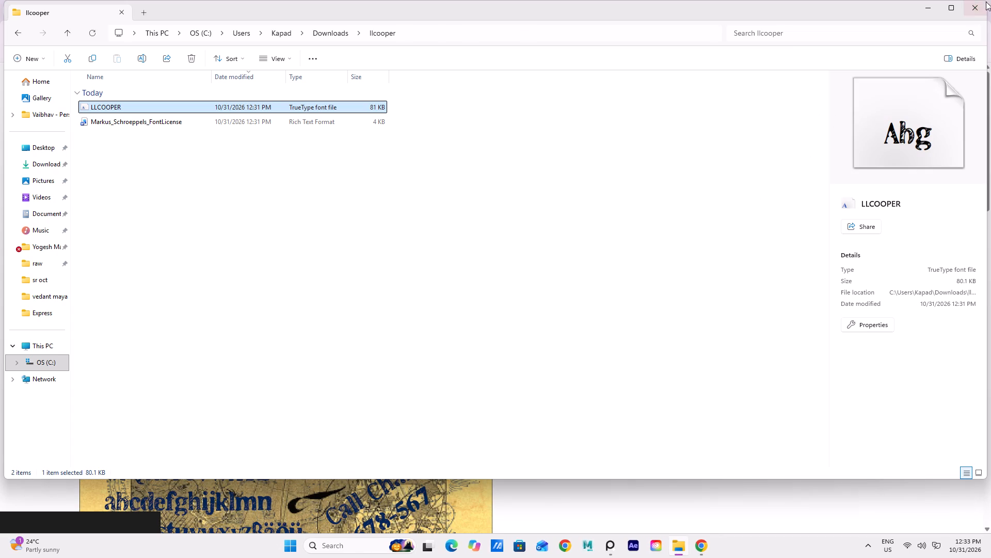
{"action": "left_click", "coordinate": [971, 7]}
{"action": "left_click", "coordinate": [939, 2]}
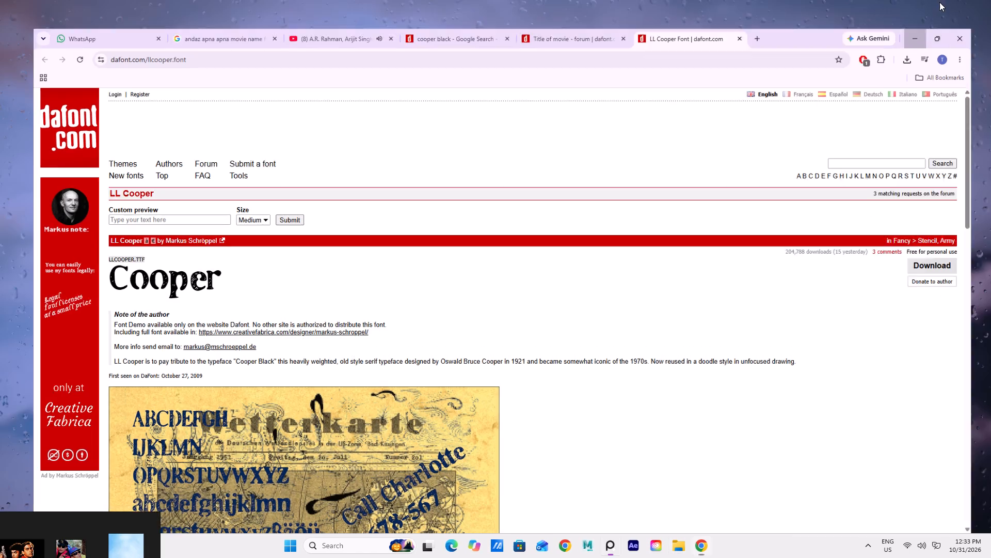
{"action": "right_click", "coordinate": [345, 75]}
{"action": "left_click", "coordinate": [365, 119]}
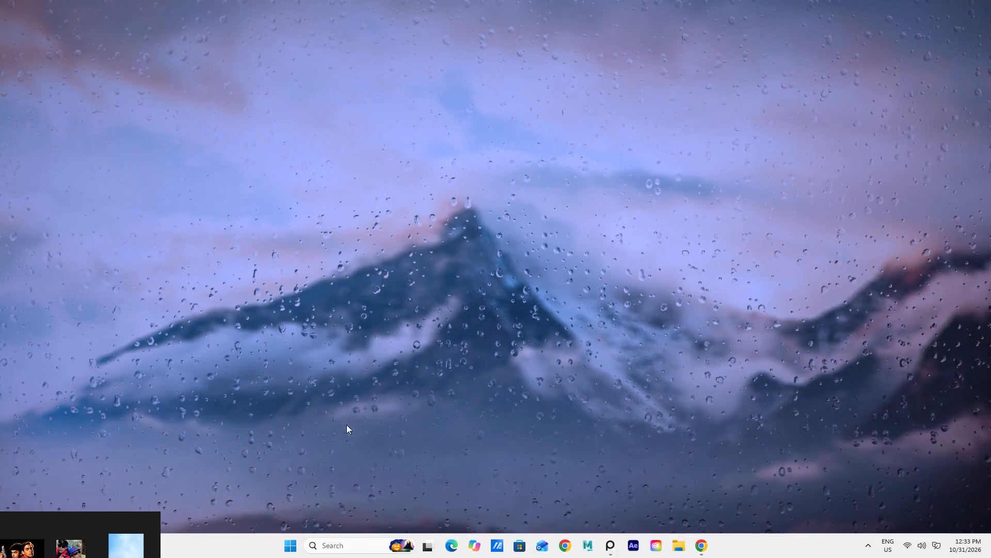
Relaunch Photoshop and open the "tanmay movie poster" file from the Downloads folder.
{"action": "left_click", "coordinate": [284, 550]}
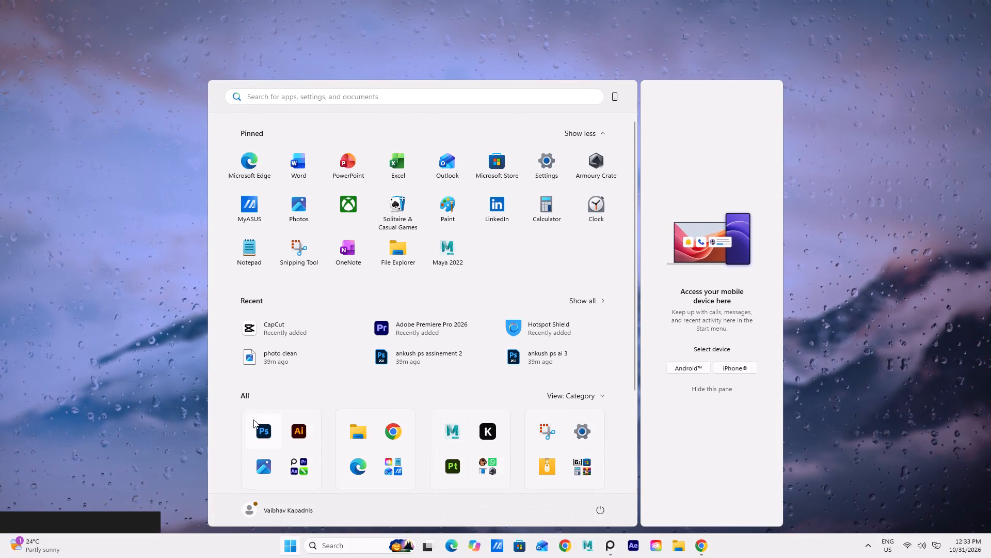
{"action": "double_click", "coordinate": [255, 434]}
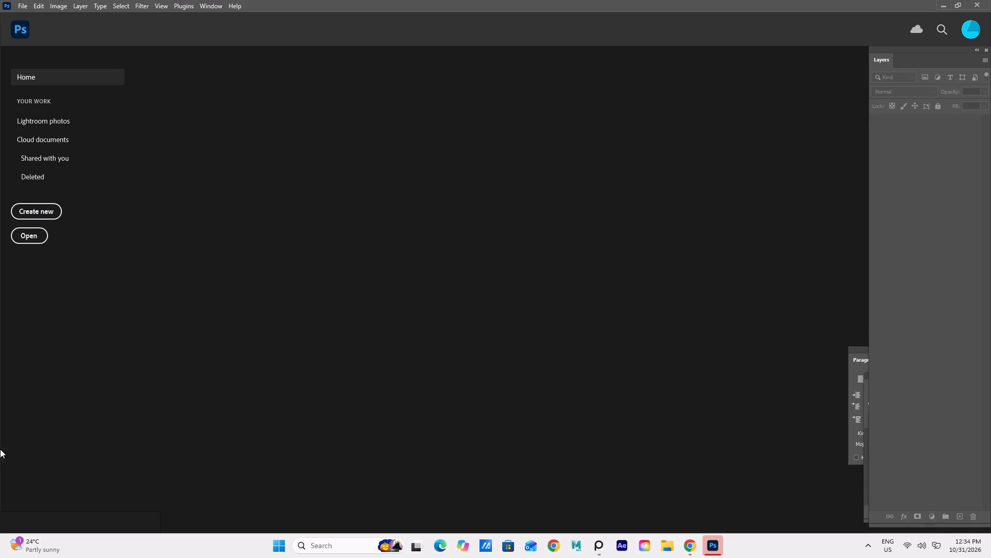
{"action": "left_click", "coordinate": [31, 210]}
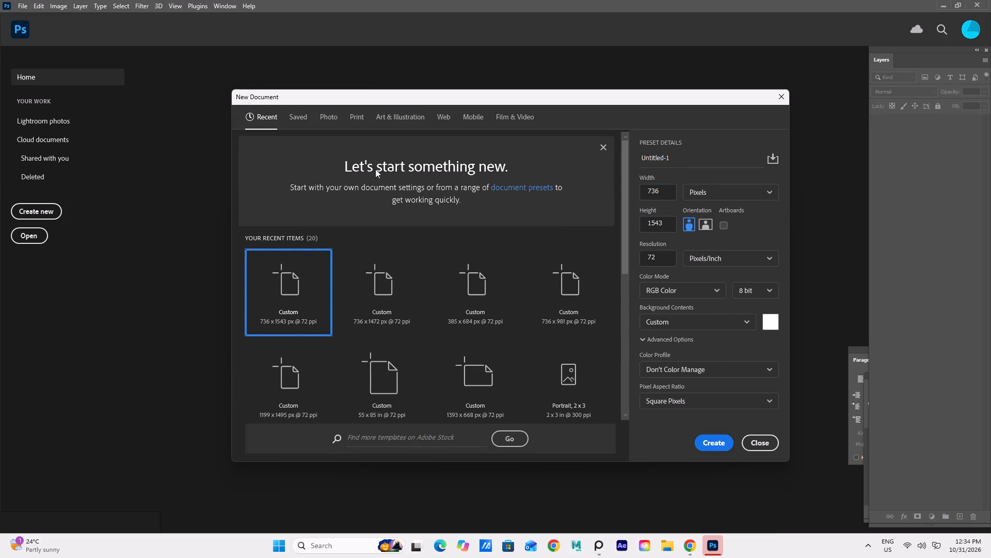
{"action": "left_click", "coordinate": [784, 92]}
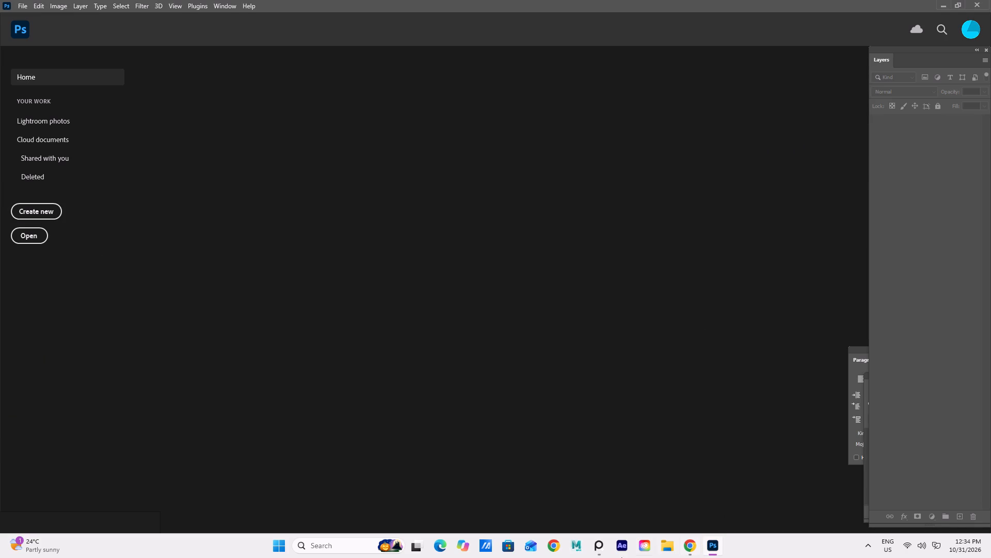
{"action": "left_click", "coordinate": [676, 550]}
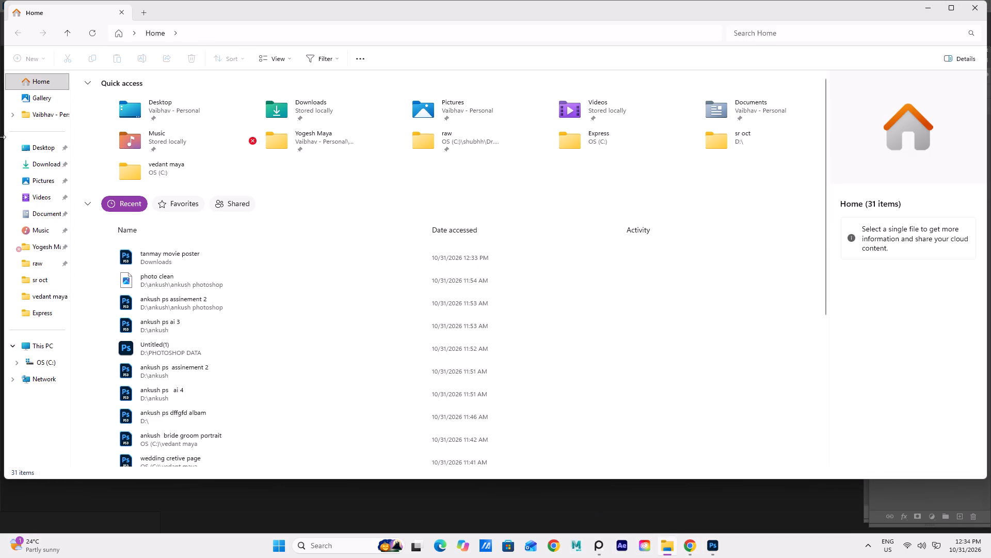
{"action": "left_click", "coordinate": [22, 169]}
{"action": "double_click", "coordinate": [115, 142]}
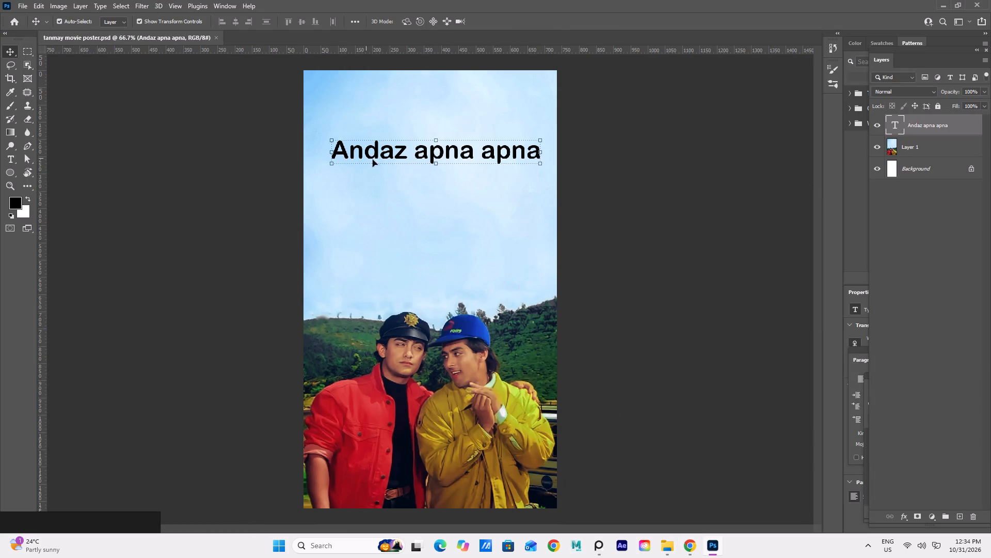
Select the whole "Andaz apna apna" title text for editing and show the available fonts.
{"action": "double_click", "coordinate": [411, 153]}
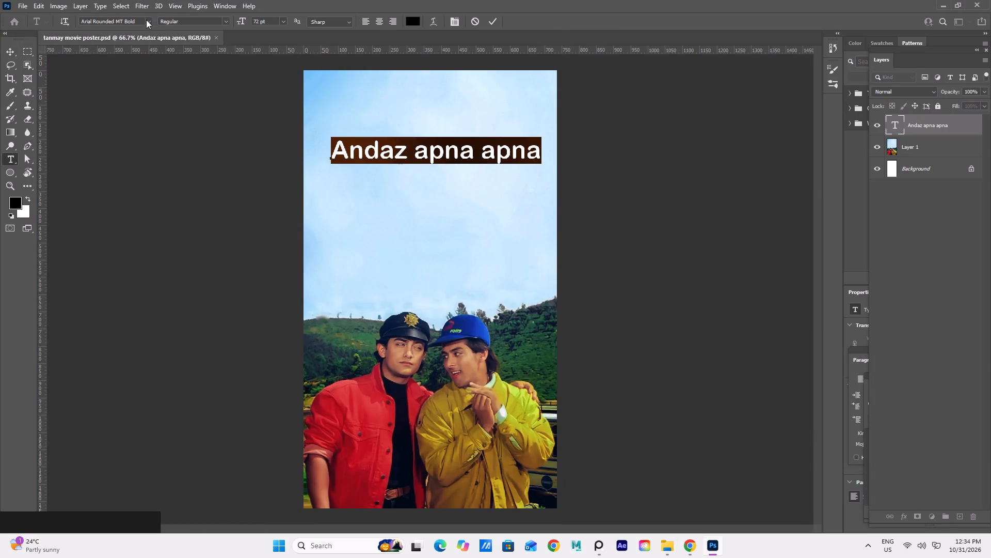
{"action": "left_click", "coordinate": [150, 20]}
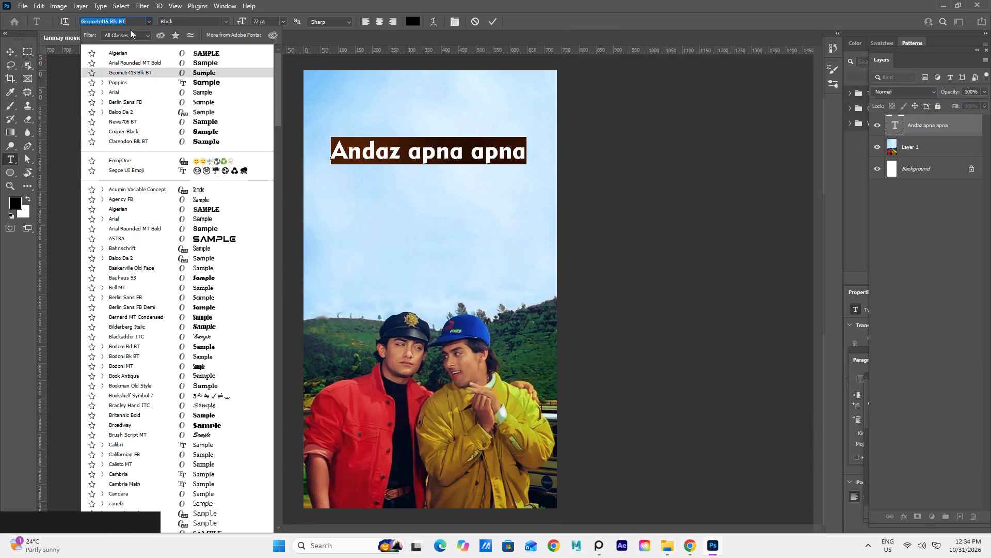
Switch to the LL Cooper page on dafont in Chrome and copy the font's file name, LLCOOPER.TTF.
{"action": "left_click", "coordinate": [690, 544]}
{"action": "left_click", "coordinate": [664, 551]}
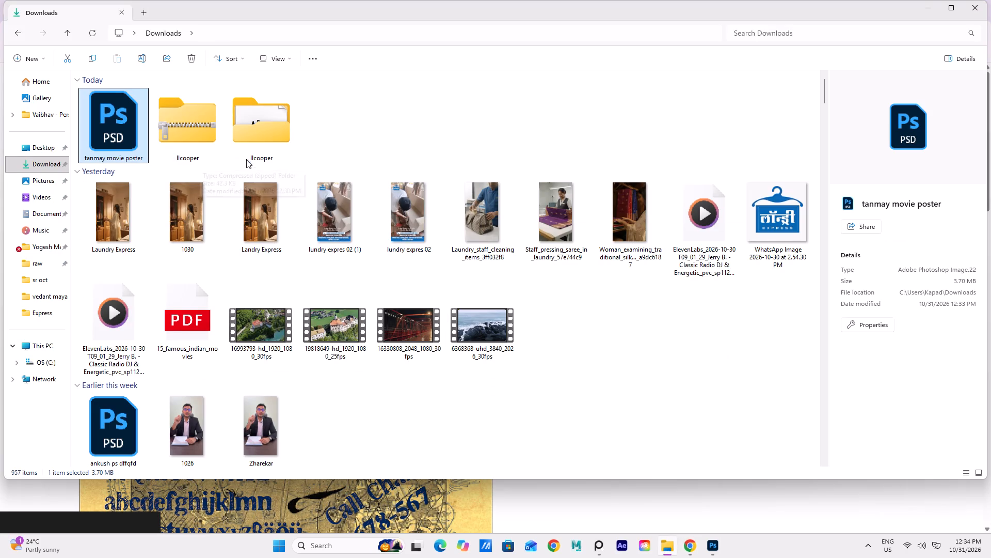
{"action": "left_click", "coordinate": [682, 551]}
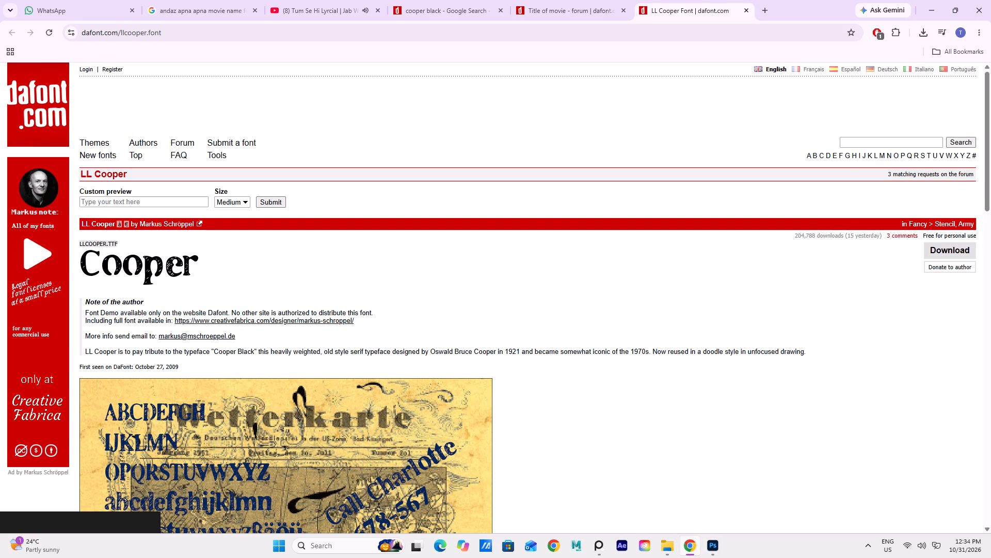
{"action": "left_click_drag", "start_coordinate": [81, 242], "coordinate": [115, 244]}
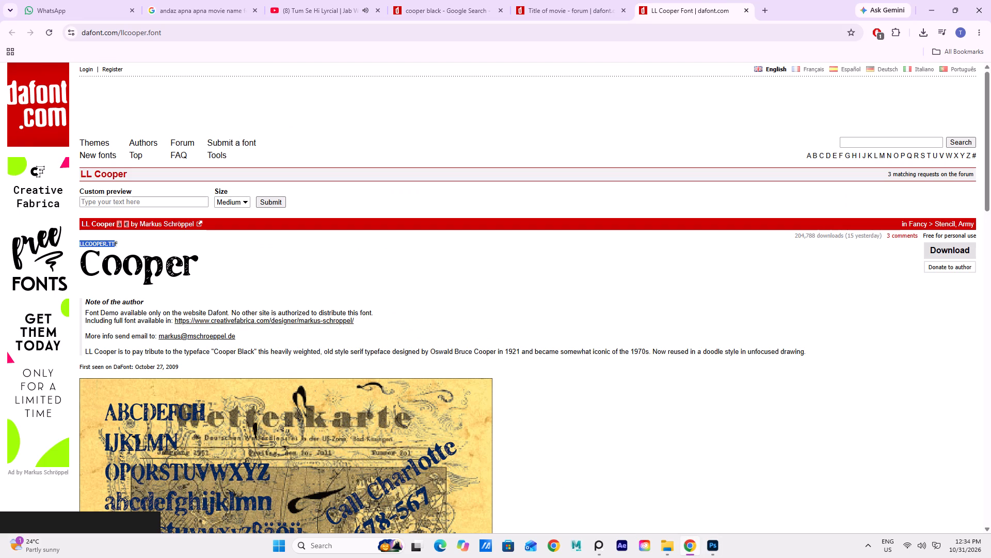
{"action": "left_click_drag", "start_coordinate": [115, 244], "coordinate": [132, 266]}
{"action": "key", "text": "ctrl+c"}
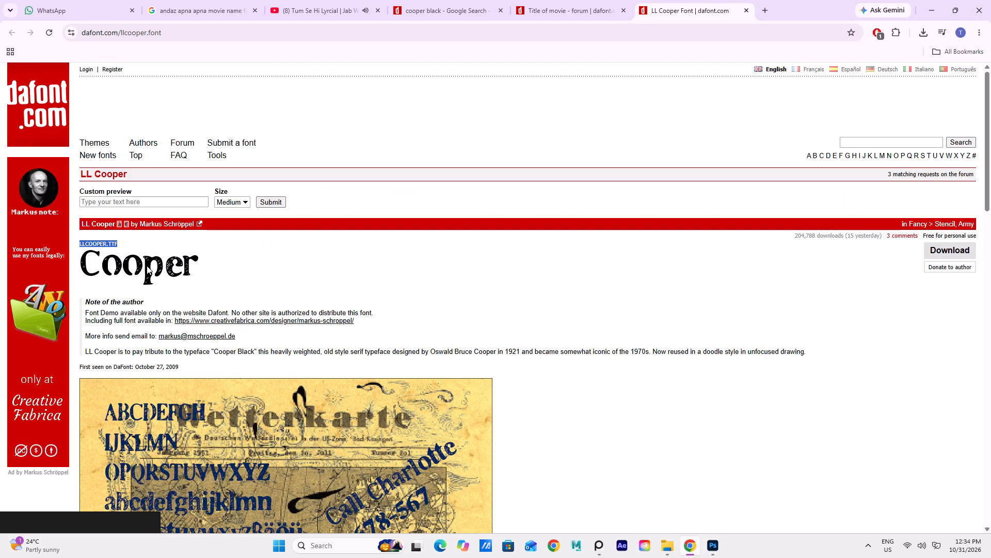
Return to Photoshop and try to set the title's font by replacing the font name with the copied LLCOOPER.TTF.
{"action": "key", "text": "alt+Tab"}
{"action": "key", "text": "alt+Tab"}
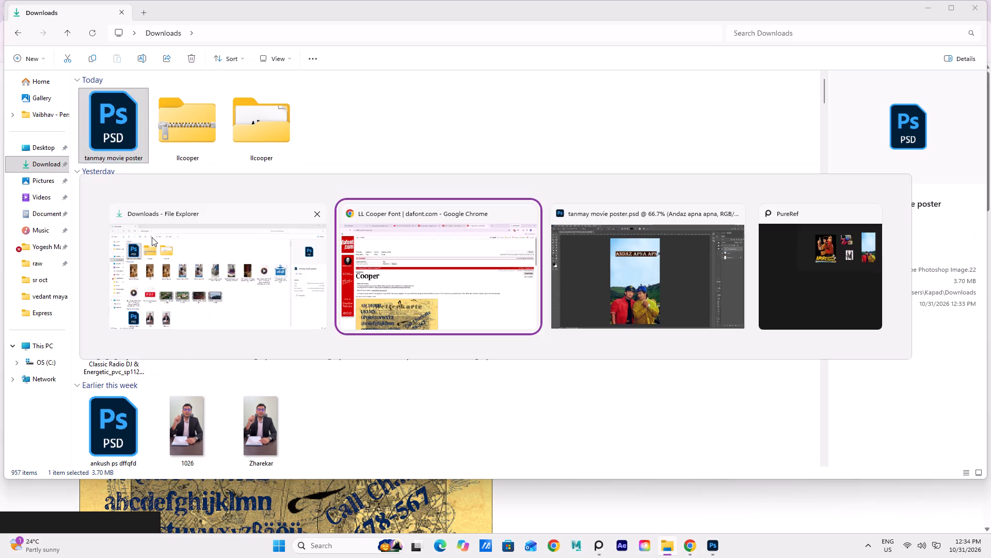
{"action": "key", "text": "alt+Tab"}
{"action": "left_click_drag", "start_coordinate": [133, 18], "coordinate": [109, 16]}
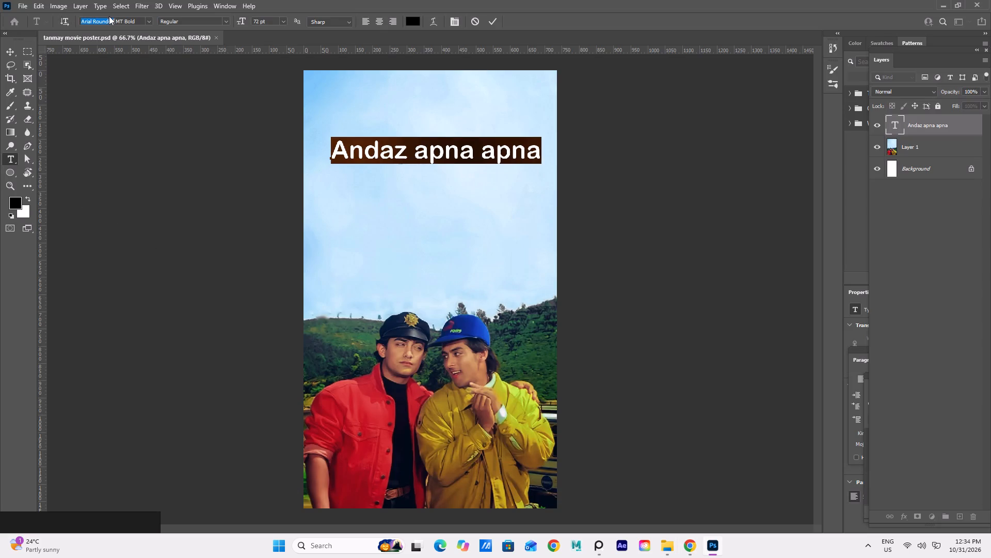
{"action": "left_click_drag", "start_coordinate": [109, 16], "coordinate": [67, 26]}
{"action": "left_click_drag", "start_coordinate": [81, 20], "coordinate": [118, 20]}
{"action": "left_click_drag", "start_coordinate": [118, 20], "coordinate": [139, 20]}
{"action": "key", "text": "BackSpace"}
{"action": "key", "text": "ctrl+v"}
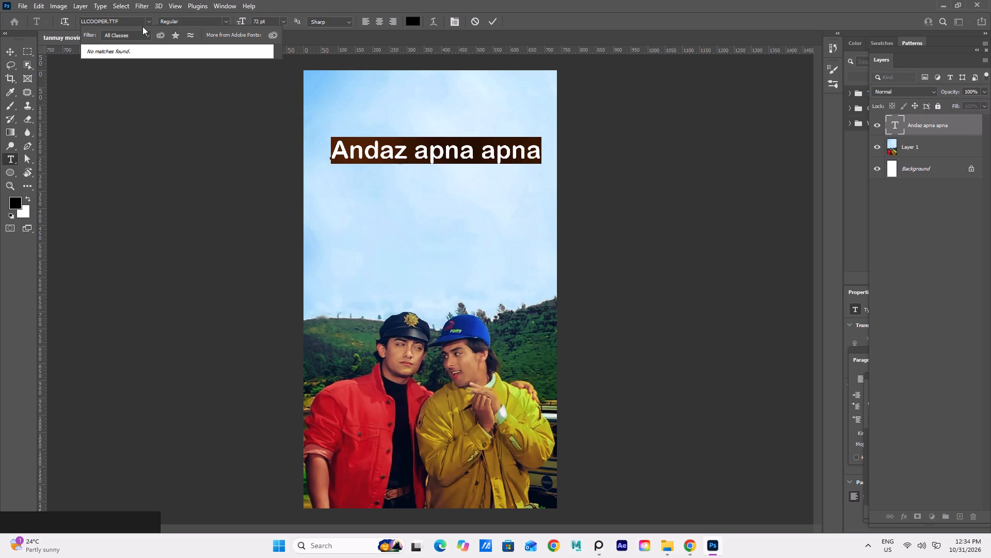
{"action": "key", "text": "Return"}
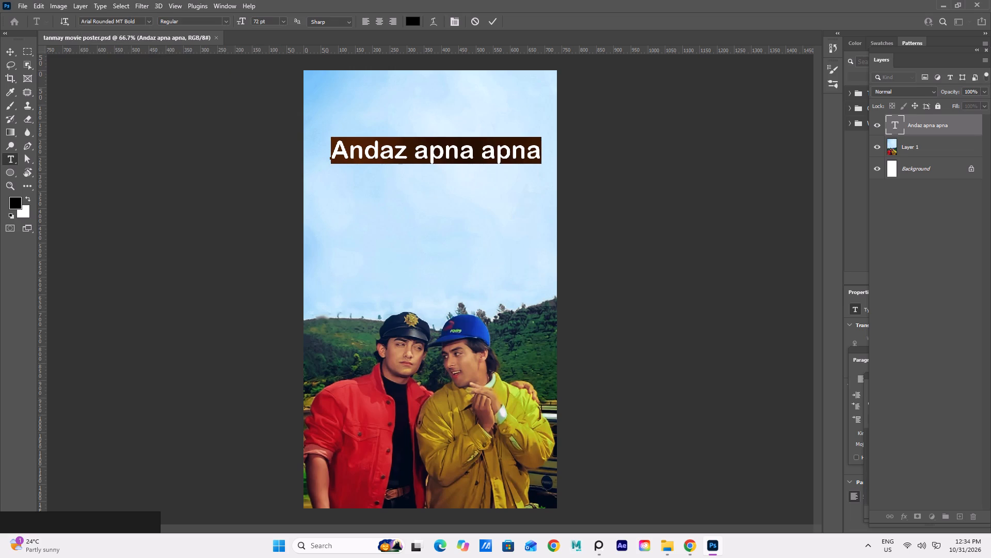
Show the available fonts for the selected title text.
{"action": "left_click", "coordinate": [149, 21]}
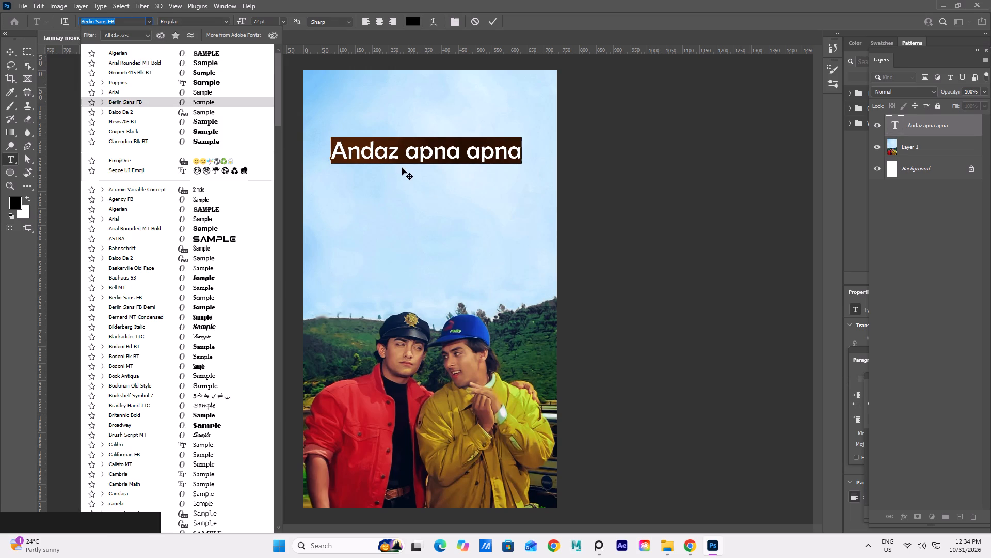
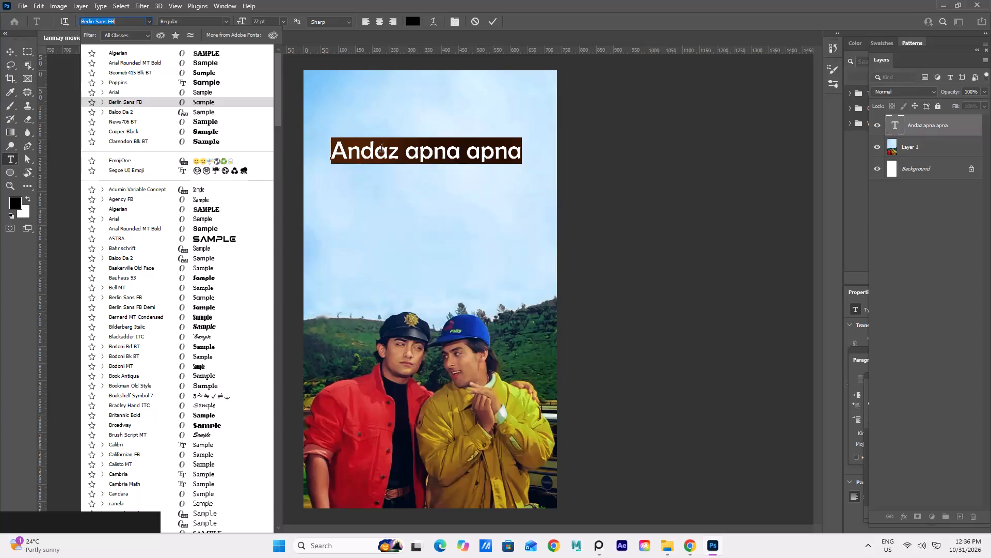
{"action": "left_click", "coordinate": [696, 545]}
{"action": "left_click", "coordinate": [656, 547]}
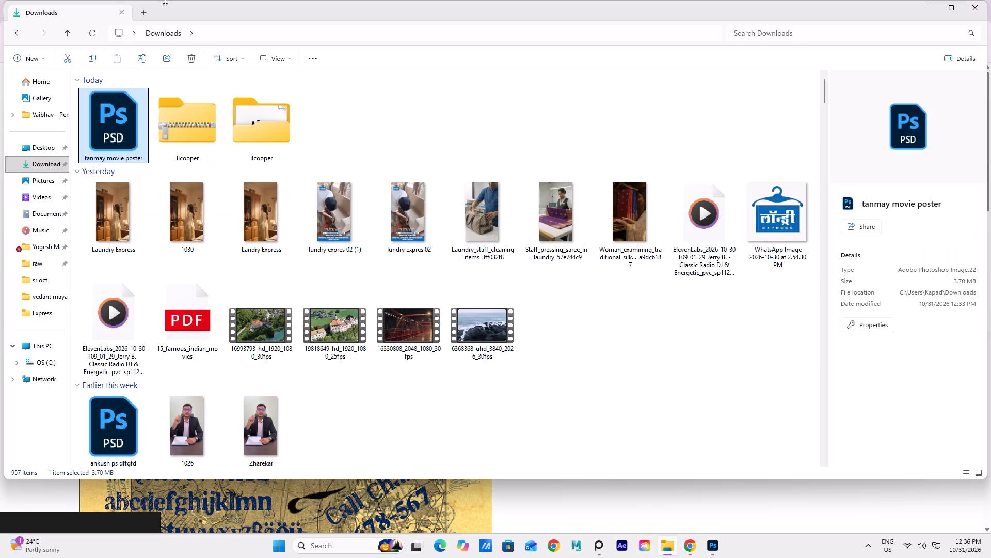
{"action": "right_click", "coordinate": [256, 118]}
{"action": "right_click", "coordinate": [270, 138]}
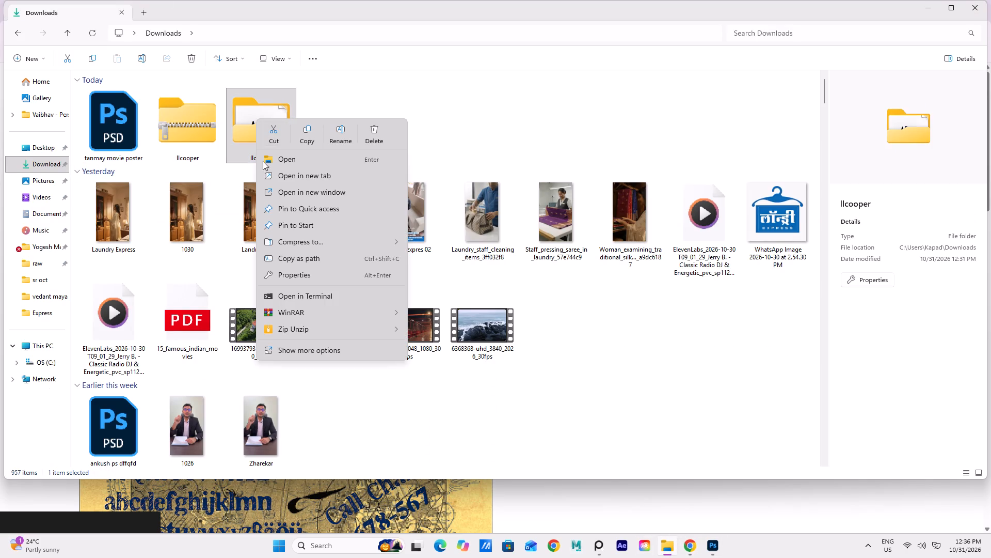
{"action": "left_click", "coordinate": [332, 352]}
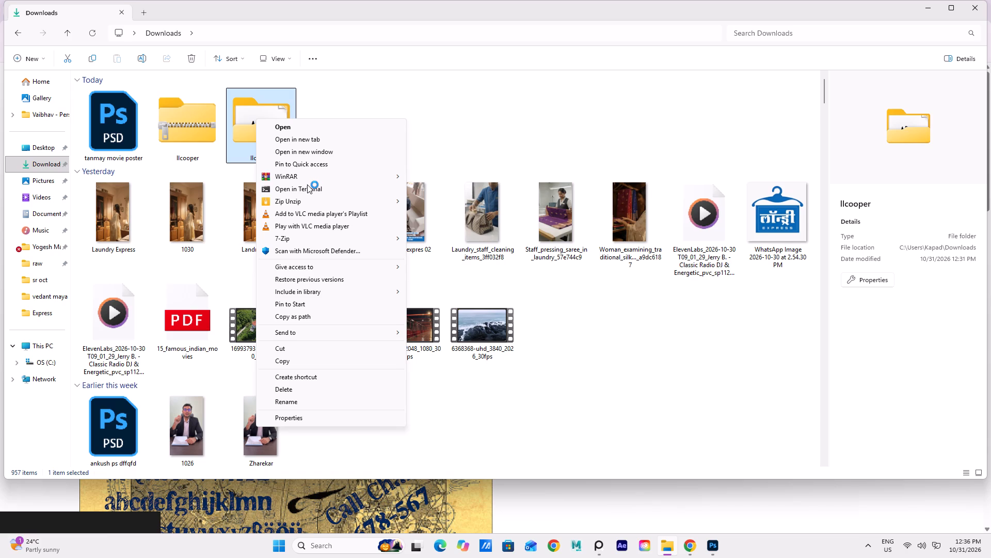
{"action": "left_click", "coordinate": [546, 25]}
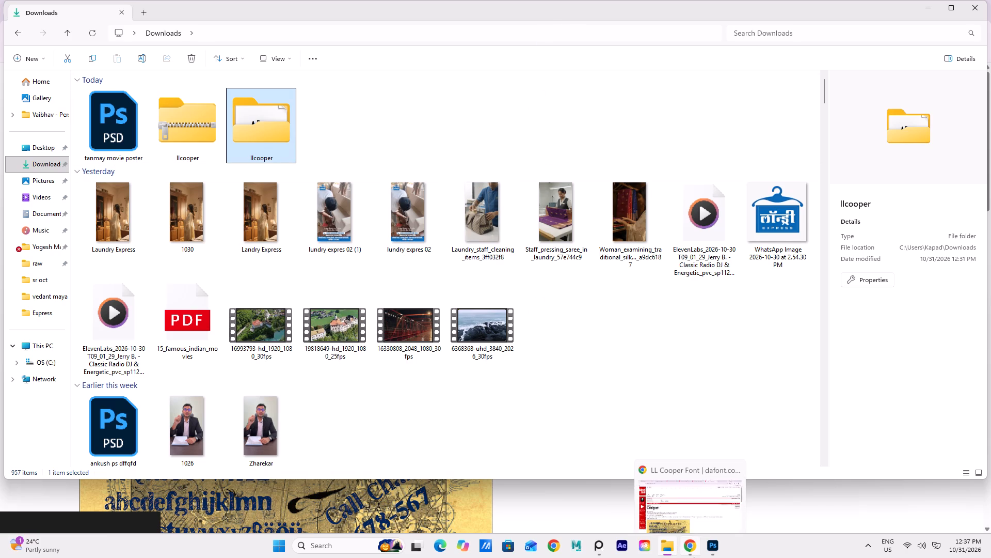
Return to Photoshop and set the selected "Andaz apna apna" title's font to LLCooper Regular.
{"action": "left_click", "coordinate": [715, 548]}
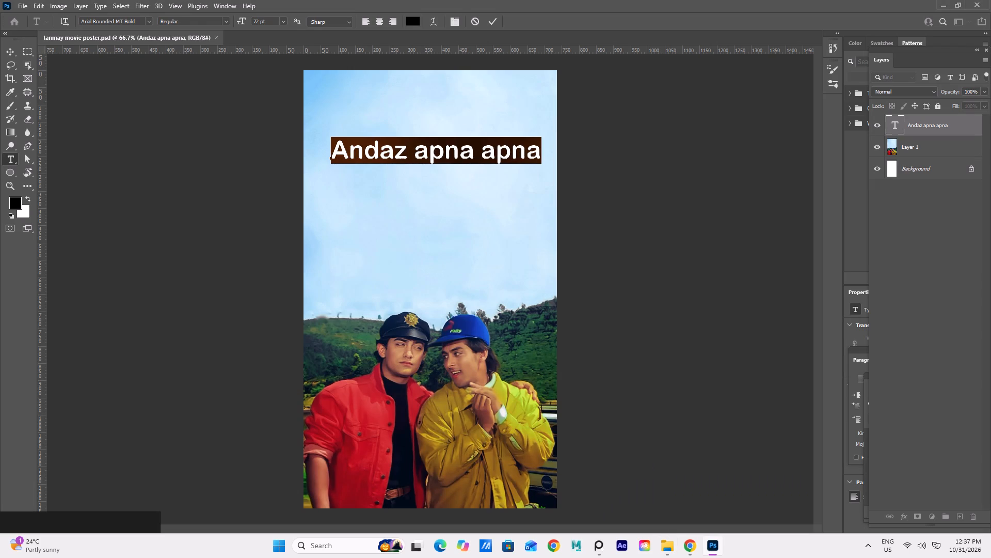
{"action": "left_click_drag", "start_coordinate": [136, 22], "coordinate": [21, 32]}
{"action": "left_click_drag", "start_coordinate": [140, 22], "coordinate": [76, 30]}
{"action": "key", "text": "BackSpace"}
{"action": "type", "text": "ll"}
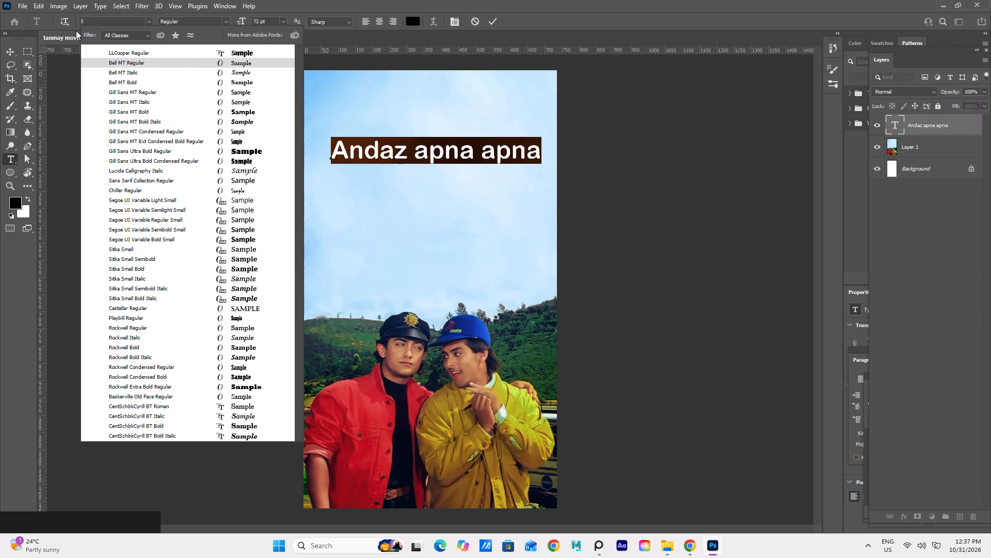
{"action": "key", "text": "c"}
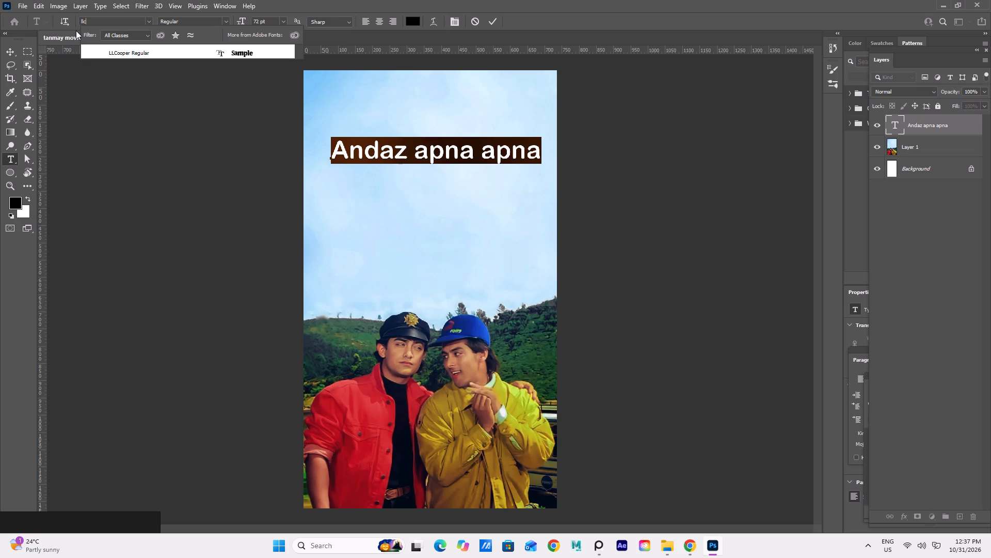
{"action": "left_click", "coordinate": [165, 57]}
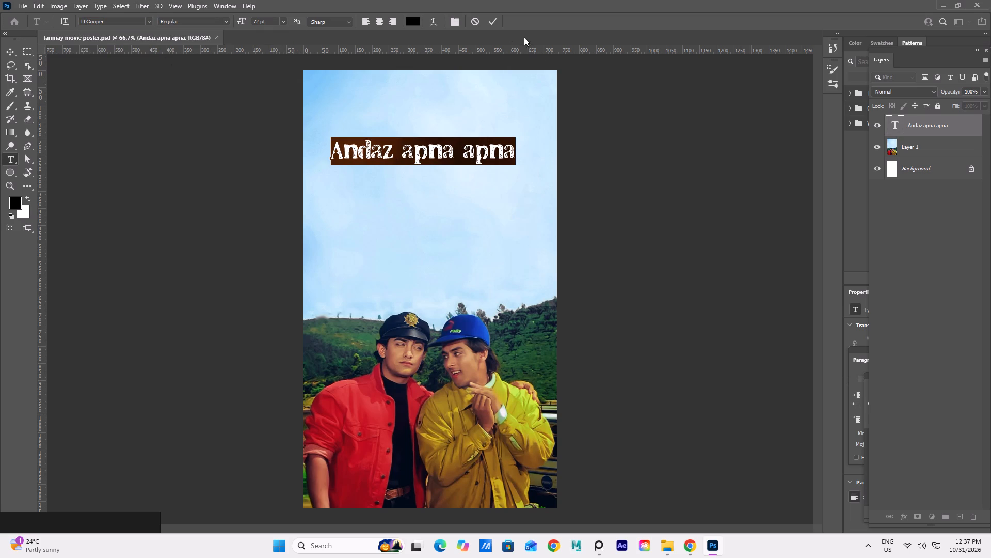
{"action": "left_click", "coordinate": [497, 23]}
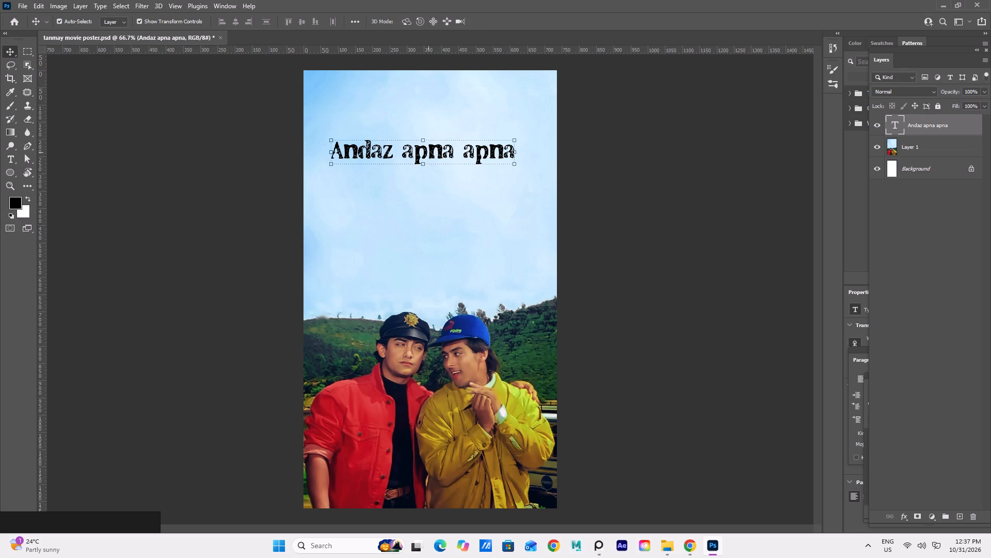
Scale the title proportionally to about 107.6% and move it down over the two men's jackets, centred horizontally.
{"action": "left_click_drag", "start_coordinate": [429, 151], "coordinate": [431, 276]}
{"action": "left_click_drag", "start_coordinate": [517, 291], "coordinate": [527, 307]}
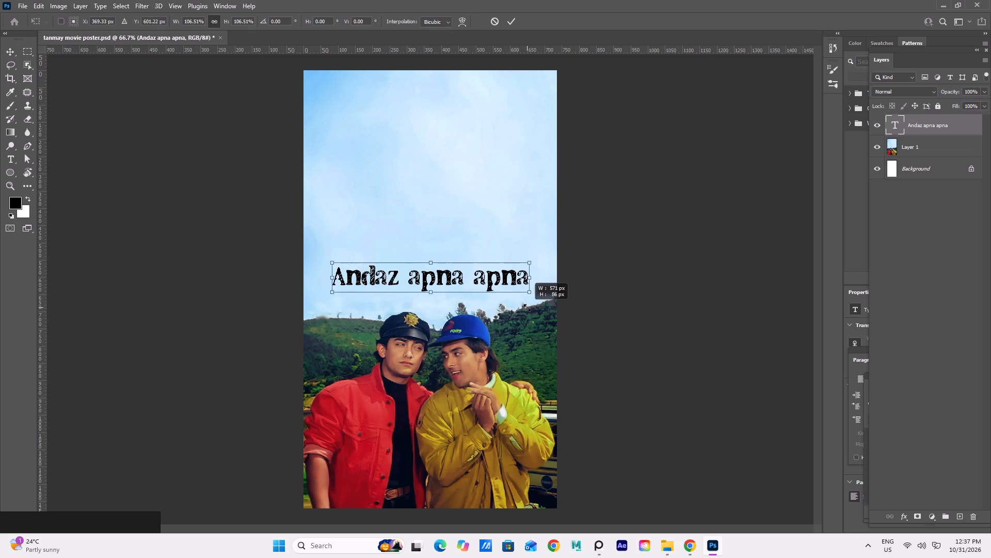
{"action": "left_click_drag", "start_coordinate": [527, 307], "coordinate": [529, 307]}
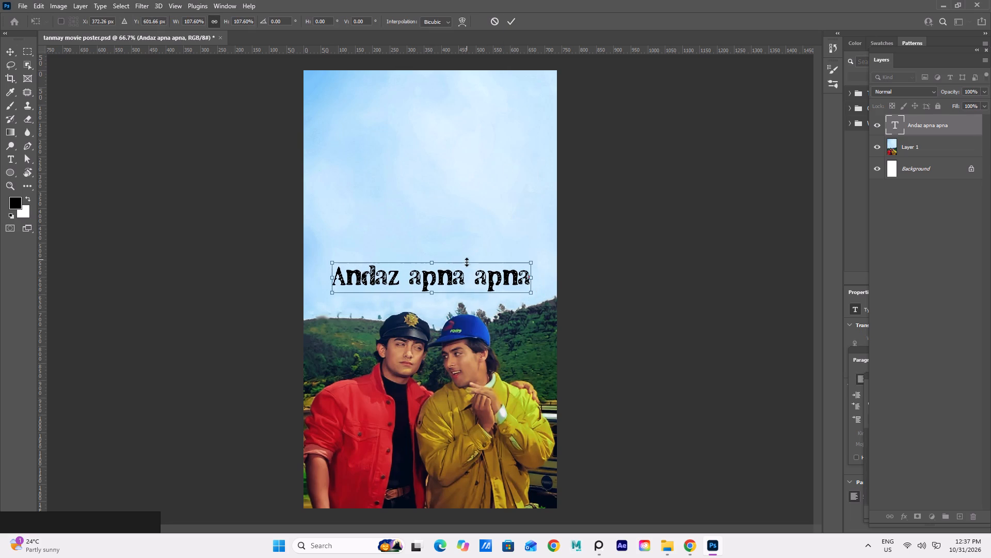
{"action": "left_click_drag", "start_coordinate": [462, 277], "coordinate": [458, 440]}
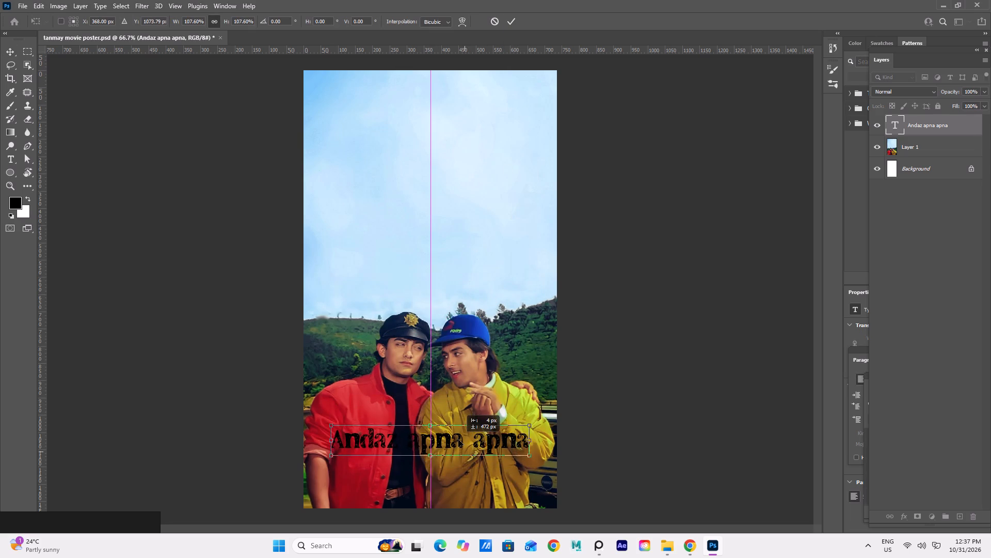
{"action": "left_click_drag", "start_coordinate": [458, 440], "coordinate": [458, 448]}
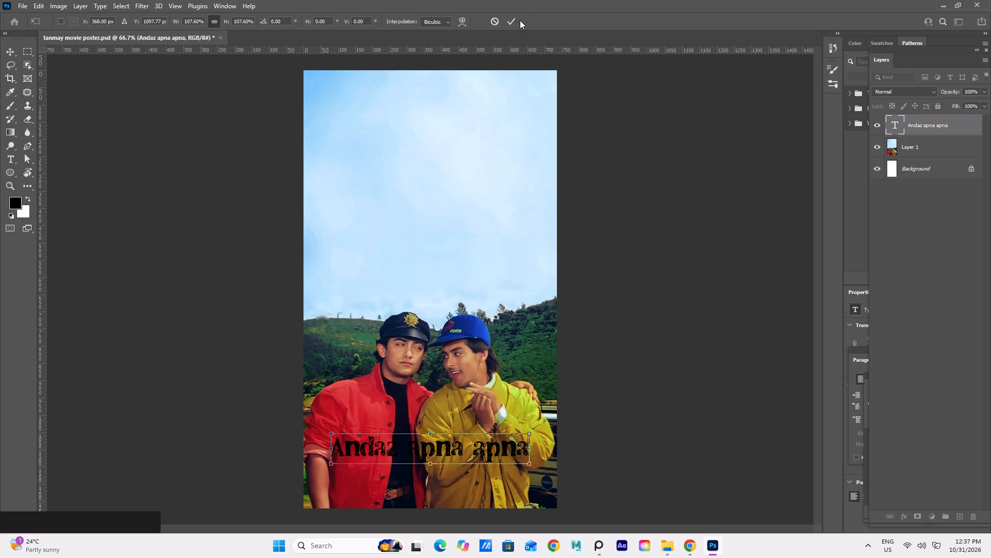
{"action": "left_click", "coordinate": [506, 23]}
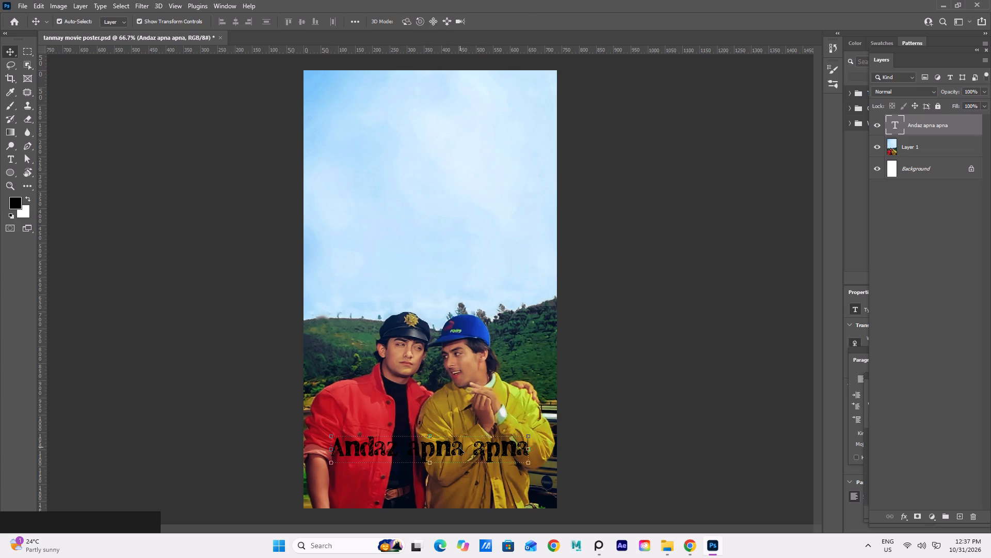
Move the title back up into the sky in the upper part of the poster.
{"action": "left_click_drag", "start_coordinate": [459, 448], "coordinate": [458, 346]}
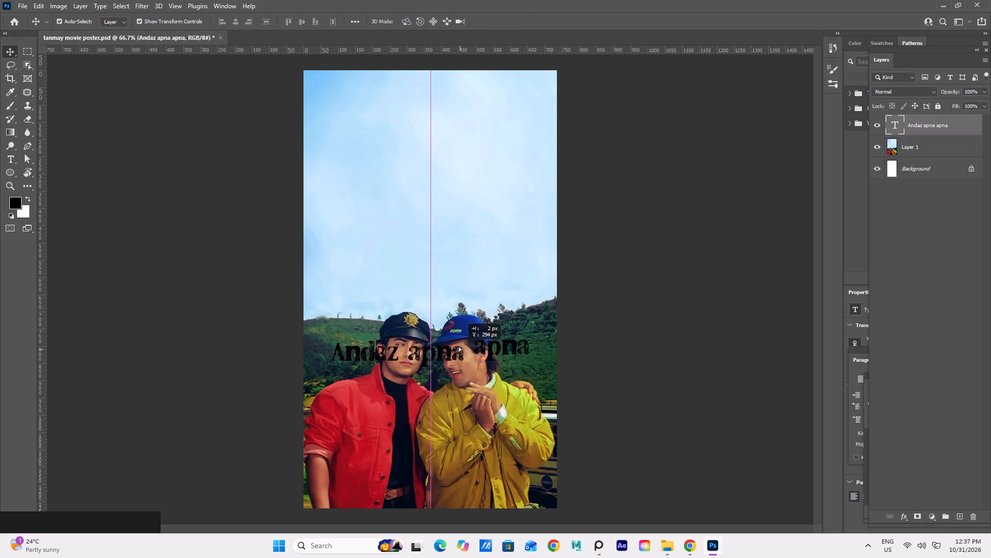
{"action": "left_click_drag", "start_coordinate": [458, 346], "coordinate": [467, 152]}
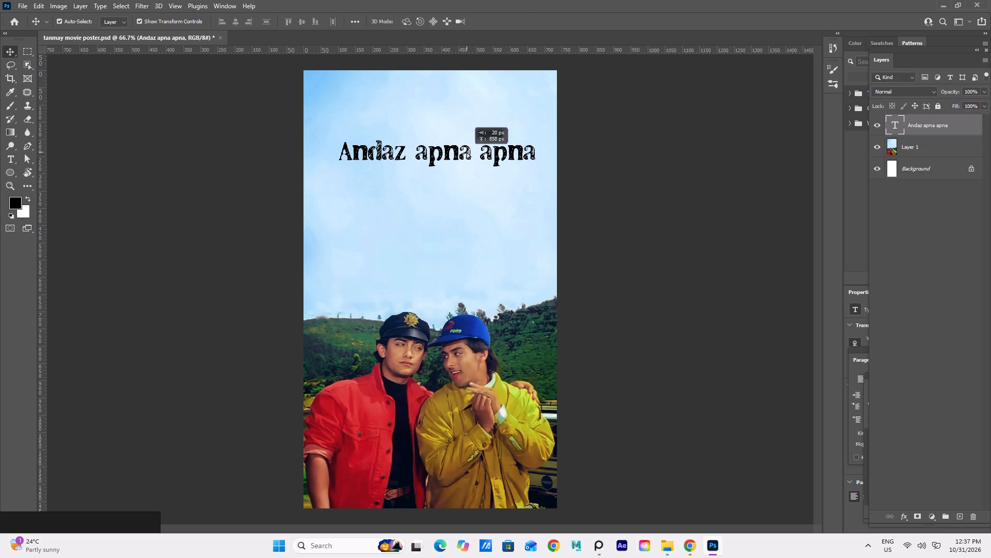
{"action": "left_click_drag", "start_coordinate": [467, 152], "coordinate": [465, 145]}
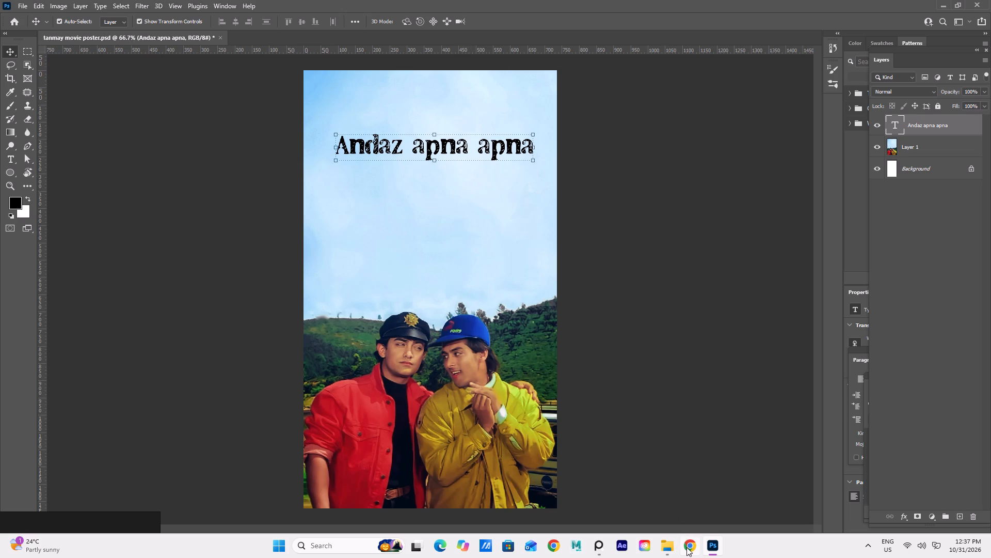
Switch to Chrome and show the image results of the Google search for "andaz apna apna movie name font".
{"action": "left_click", "coordinate": [670, 548]}
{"action": "left_click", "coordinate": [686, 547]}
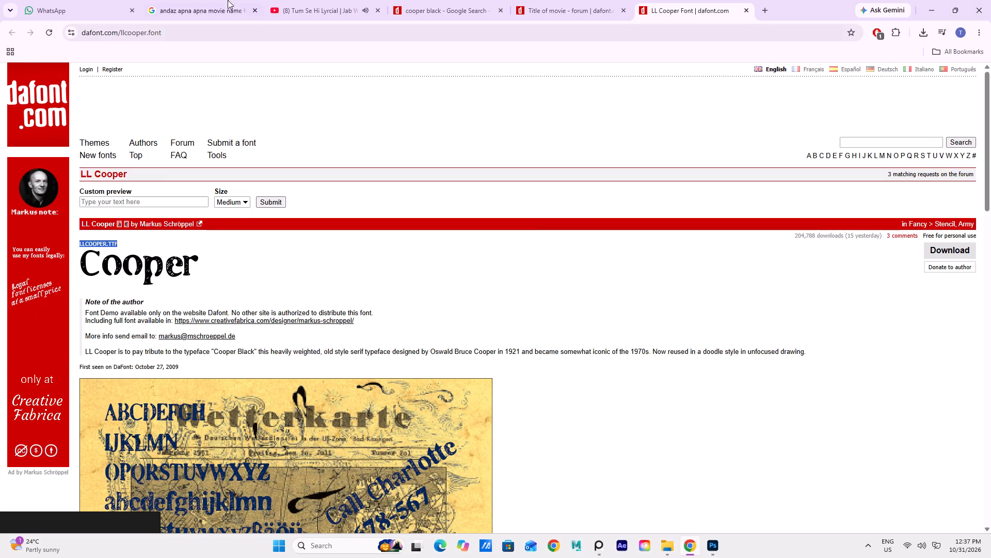
{"action": "left_click", "coordinate": [197, 0]}
{"action": "scroll", "coordinate": [307, 215], "scroll_direction": "down", "scroll_amount": 1}
{"action": "scroll", "coordinate": [170, 54], "scroll_direction": "up", "scroll_amount": 3}
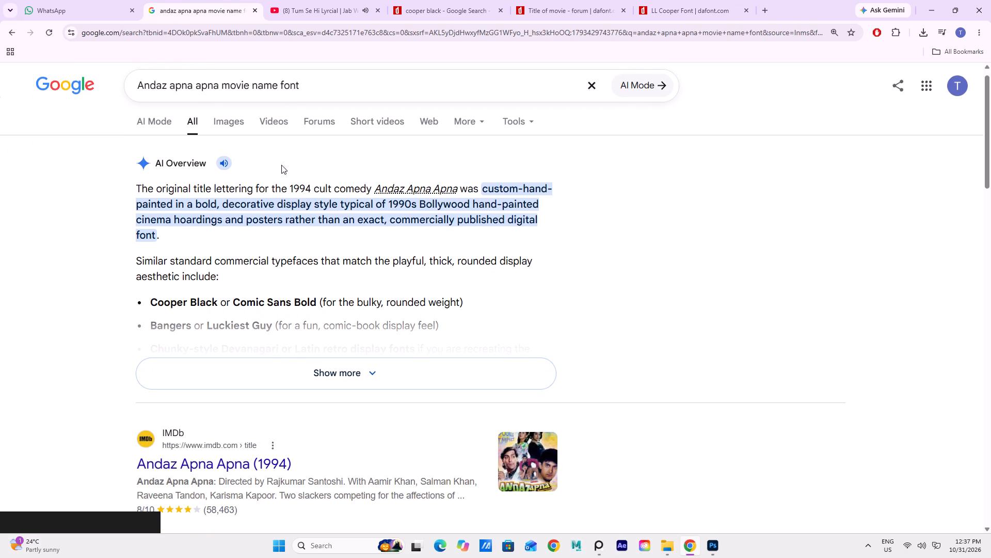
{"action": "left_click", "coordinate": [221, 115]}
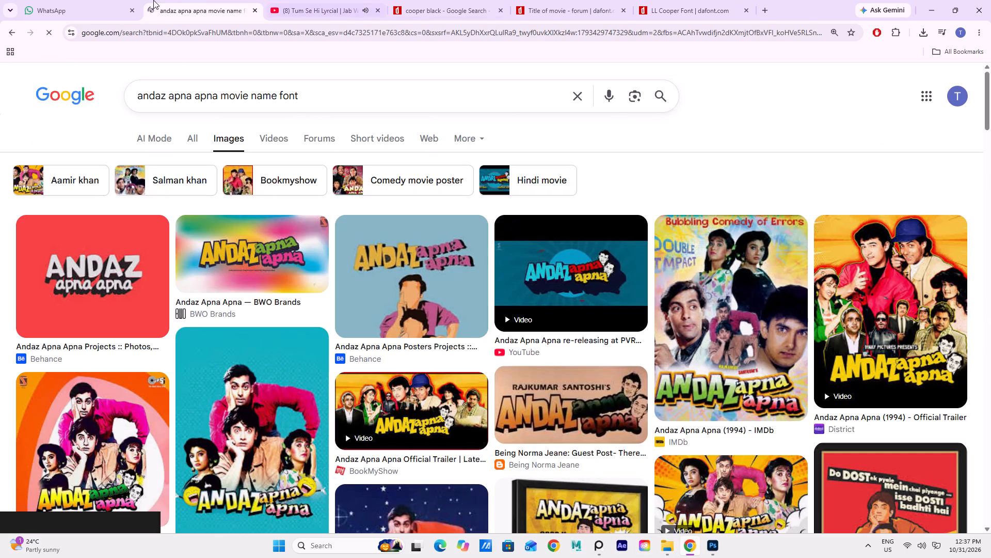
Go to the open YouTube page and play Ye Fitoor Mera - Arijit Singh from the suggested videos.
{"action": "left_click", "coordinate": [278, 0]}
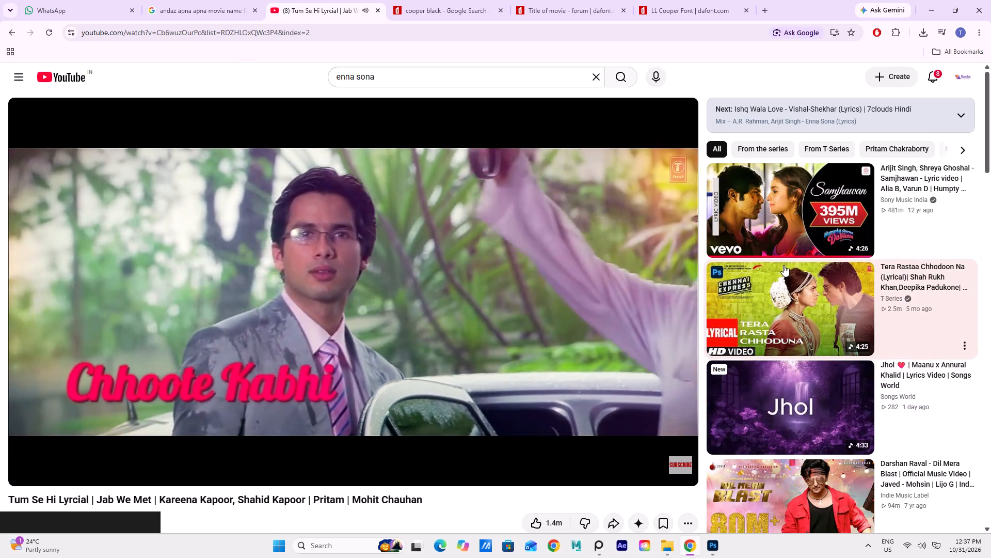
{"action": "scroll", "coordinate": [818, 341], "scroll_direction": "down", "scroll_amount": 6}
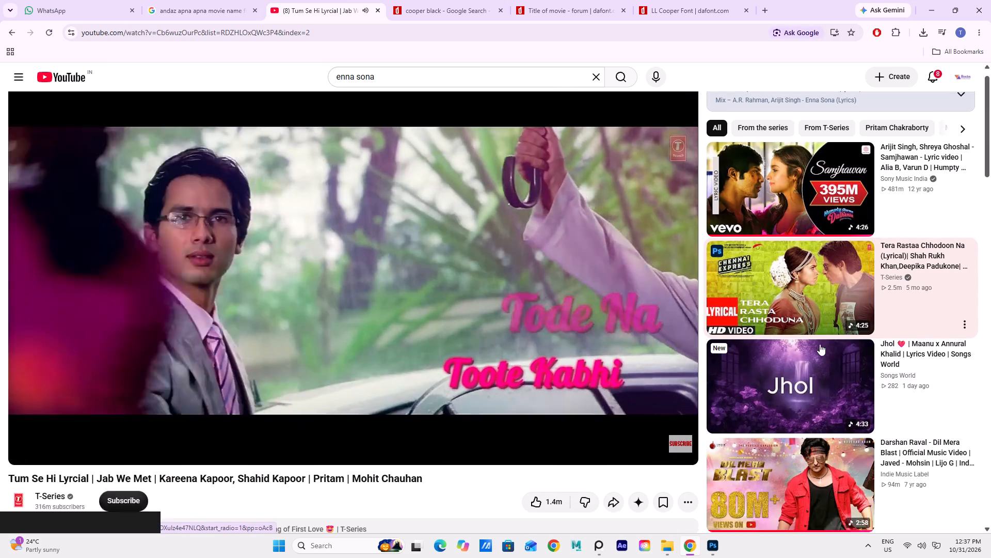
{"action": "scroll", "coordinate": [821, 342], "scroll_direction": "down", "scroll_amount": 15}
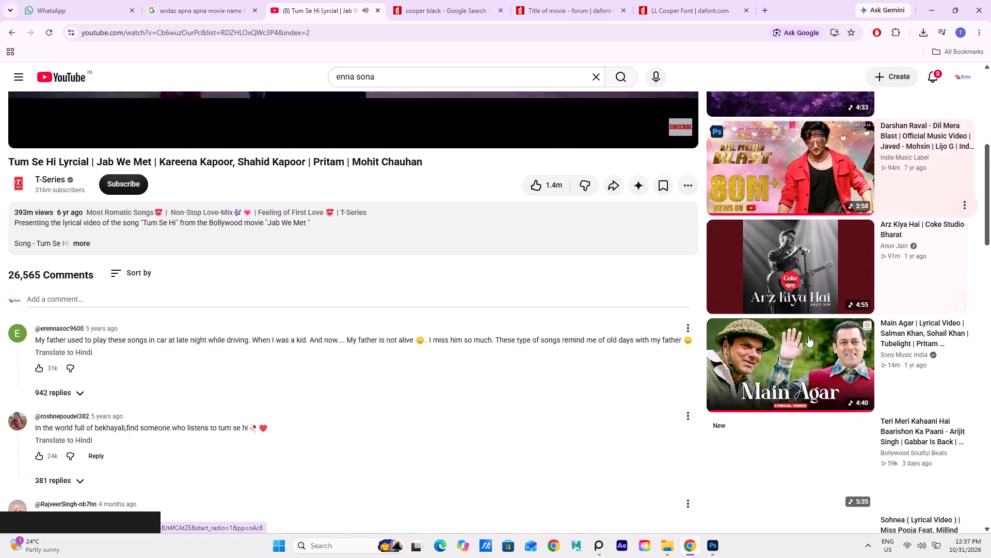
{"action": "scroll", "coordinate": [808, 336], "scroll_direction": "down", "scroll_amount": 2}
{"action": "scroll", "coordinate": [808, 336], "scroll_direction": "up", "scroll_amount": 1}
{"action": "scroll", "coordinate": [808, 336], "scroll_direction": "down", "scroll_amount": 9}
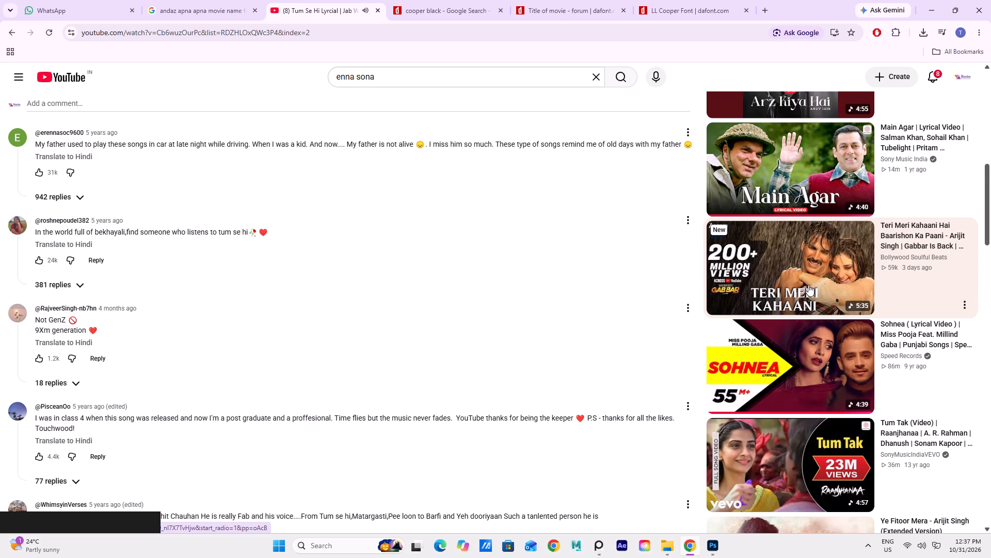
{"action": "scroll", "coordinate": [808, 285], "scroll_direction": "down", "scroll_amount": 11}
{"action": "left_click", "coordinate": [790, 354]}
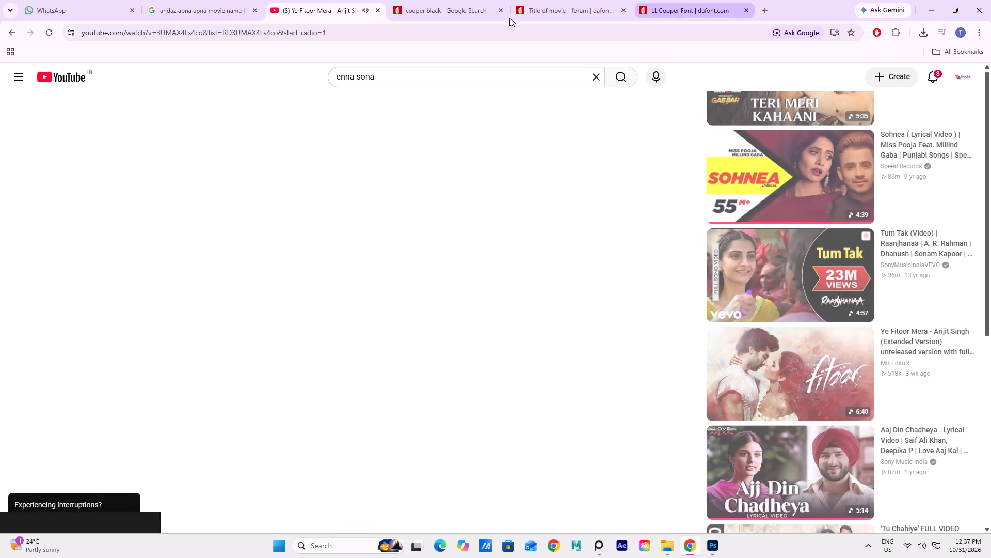
Return to the Google image results and examine the Andaz Apna Apna title lettering on the posters.
{"action": "left_click", "coordinate": [189, 0]}
{"action": "scroll", "coordinate": [310, 316], "scroll_direction": "down", "scroll_amount": 2}
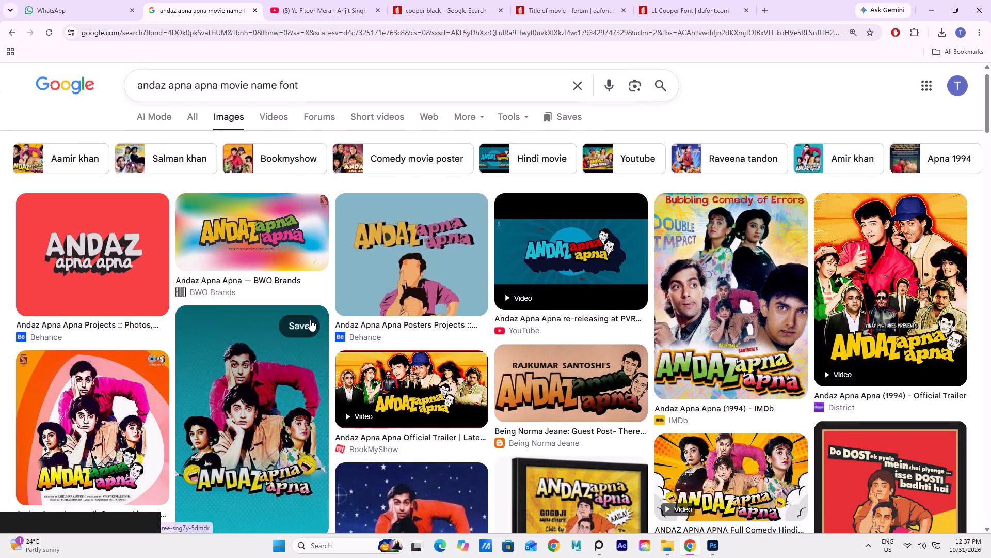
{"action": "scroll", "coordinate": [310, 323], "scroll_direction": "down", "scroll_amount": 13}
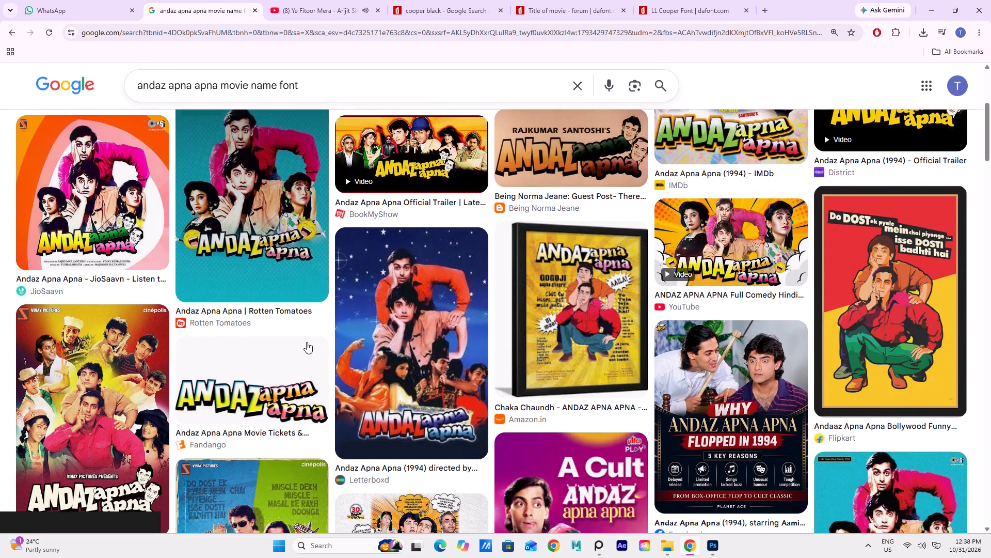
{"action": "scroll", "coordinate": [307, 343], "scroll_direction": "down", "scroll_amount": 11}
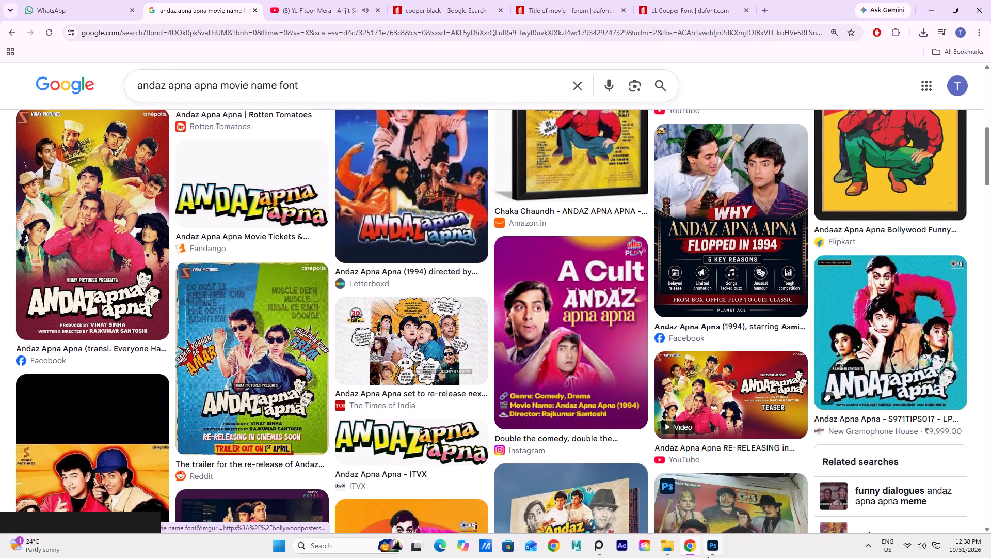
Move the PureRef reference board up so its reference images are in view, and return to the poster in Photoshop.
{"action": "left_click", "coordinate": [709, 557]}
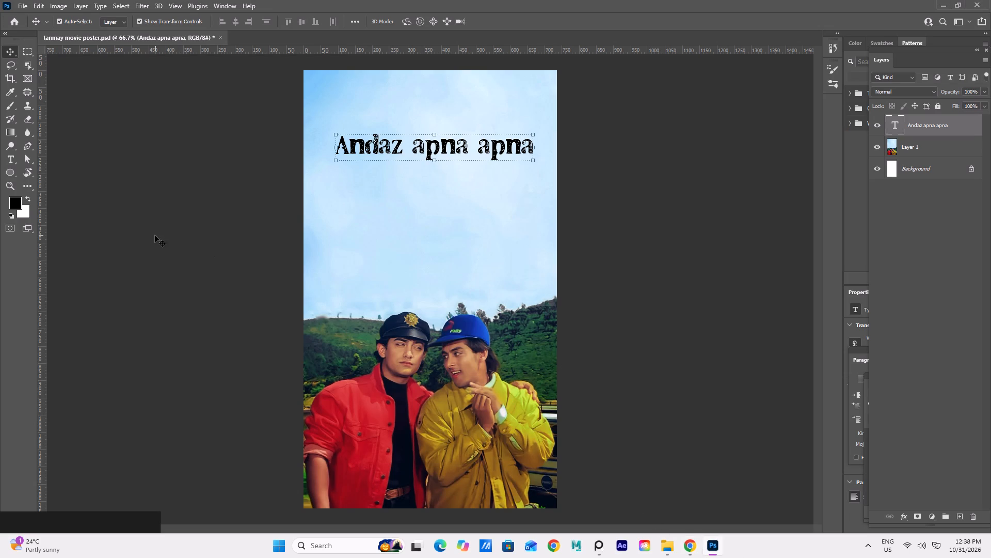
{"action": "left_click", "coordinate": [673, 557]}
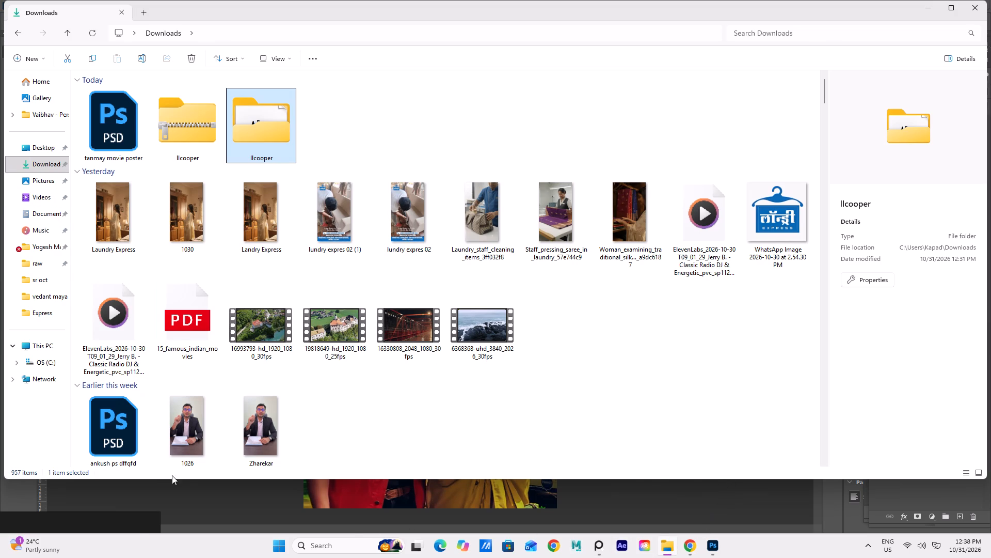
{"action": "right_click_drag", "start_coordinate": [76, 525], "coordinate": [86, 350]}
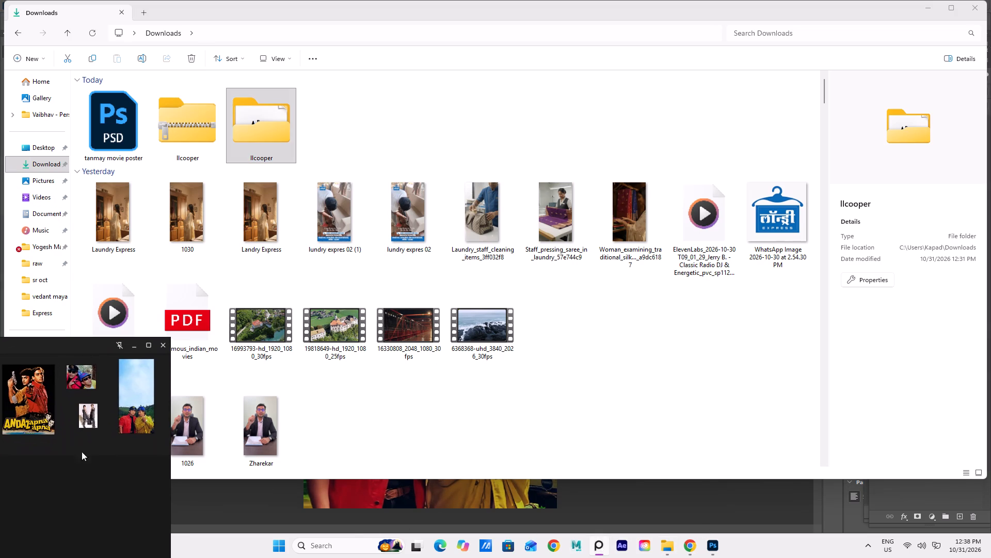
{"action": "left_click", "coordinate": [85, 387]}
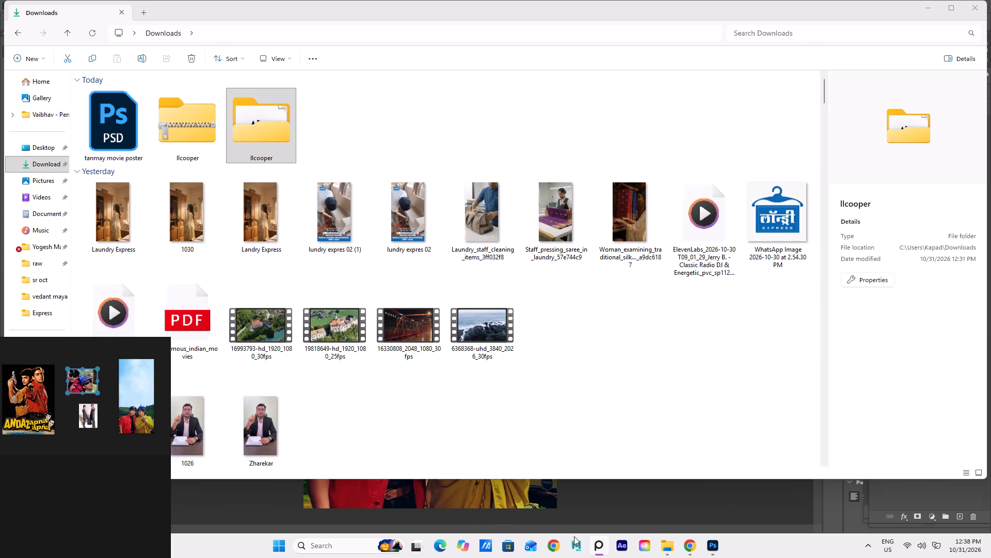
{"action": "left_click", "coordinate": [718, 547]}
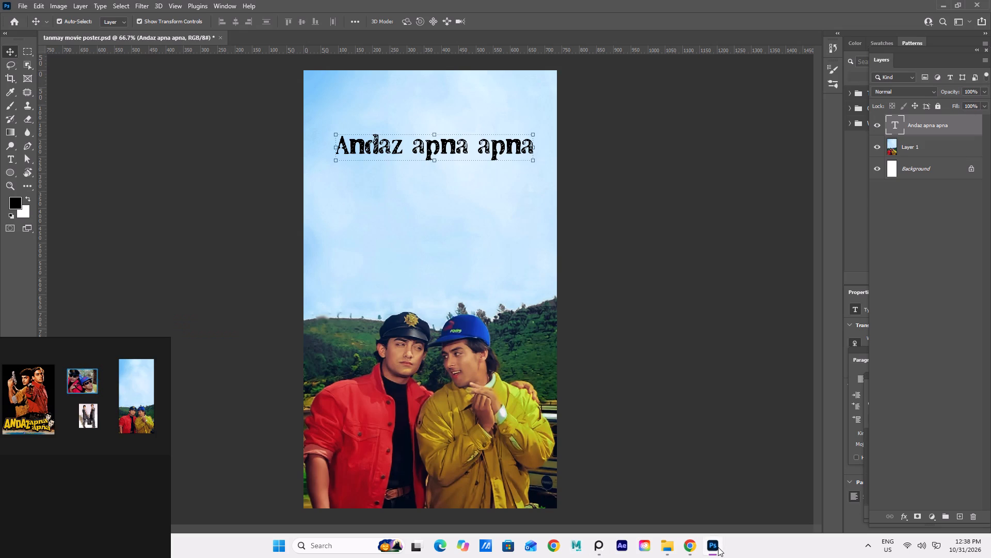
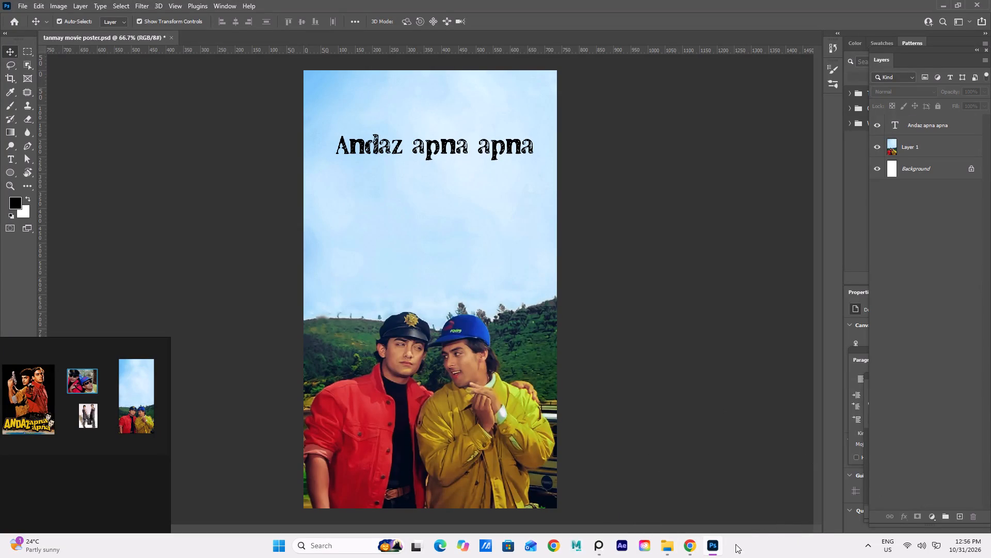
Switch to Chrome and show the Google image results for the Andaz Apna Apna title lettering.
{"action": "left_click", "coordinate": [690, 541]}
{"action": "left_click", "coordinate": [690, 541]}
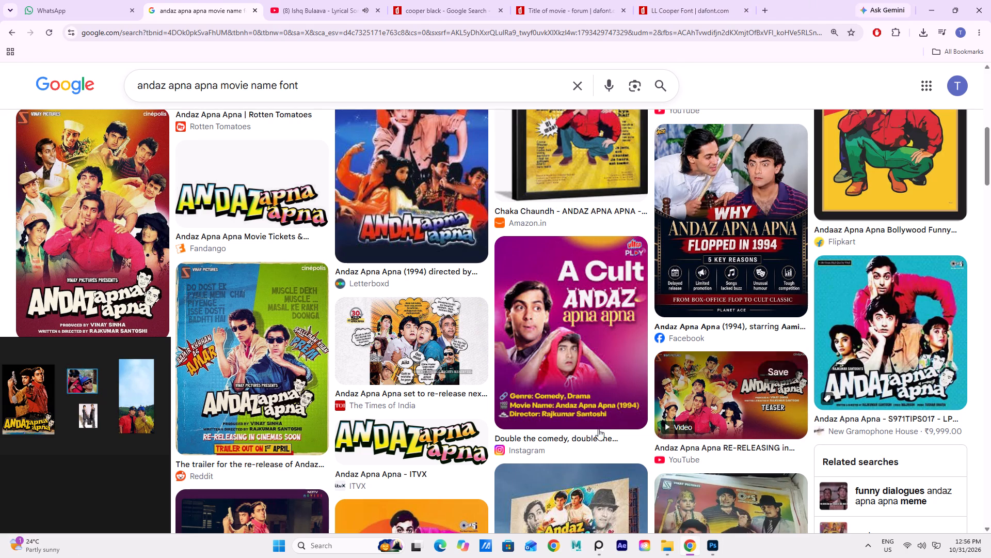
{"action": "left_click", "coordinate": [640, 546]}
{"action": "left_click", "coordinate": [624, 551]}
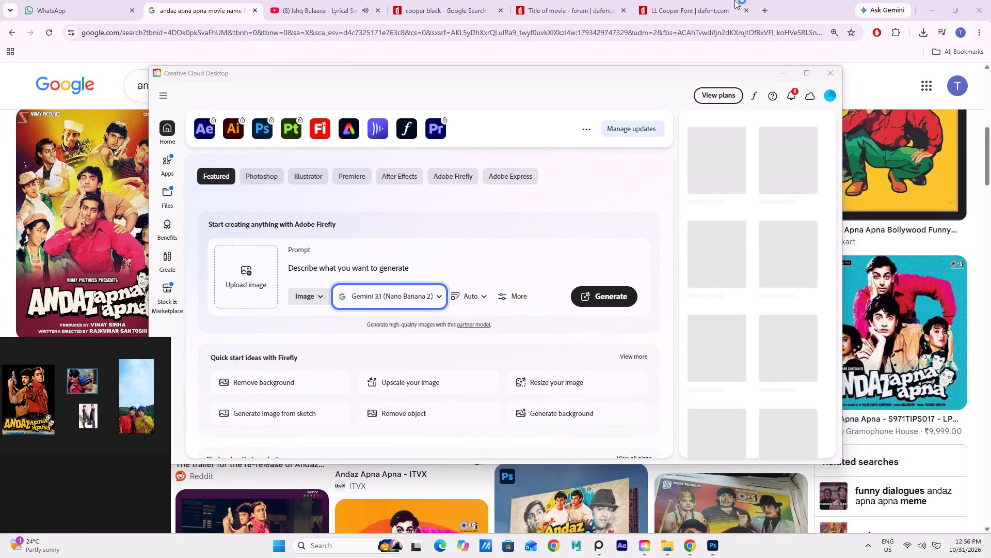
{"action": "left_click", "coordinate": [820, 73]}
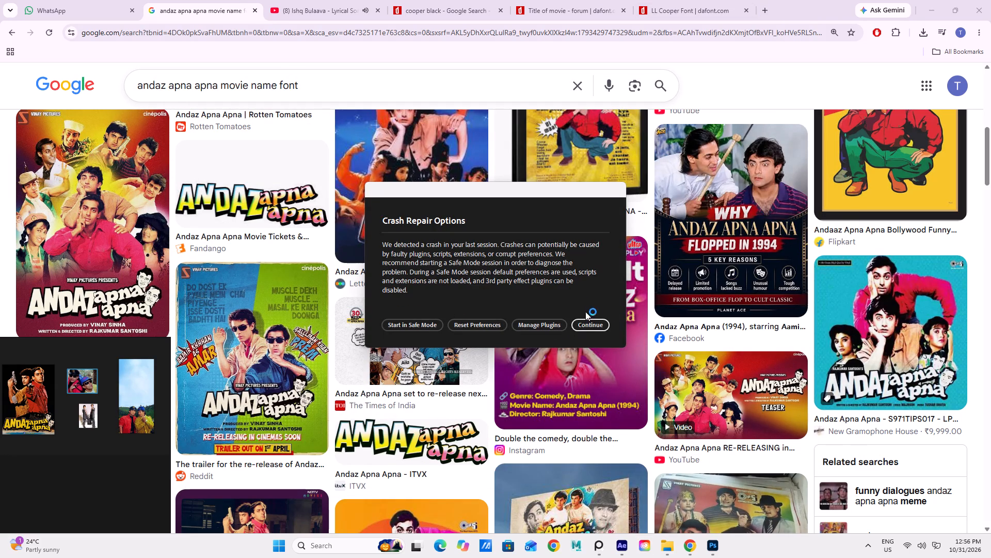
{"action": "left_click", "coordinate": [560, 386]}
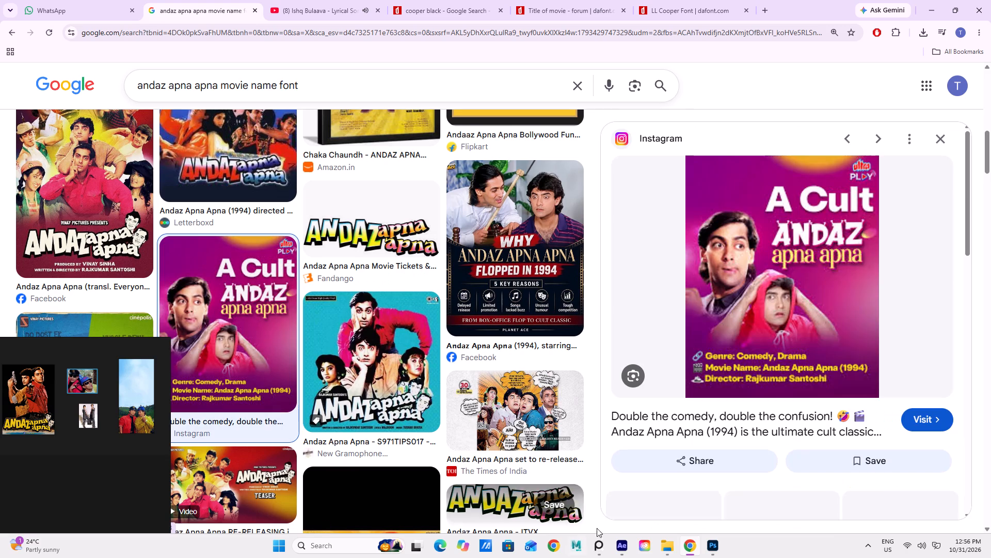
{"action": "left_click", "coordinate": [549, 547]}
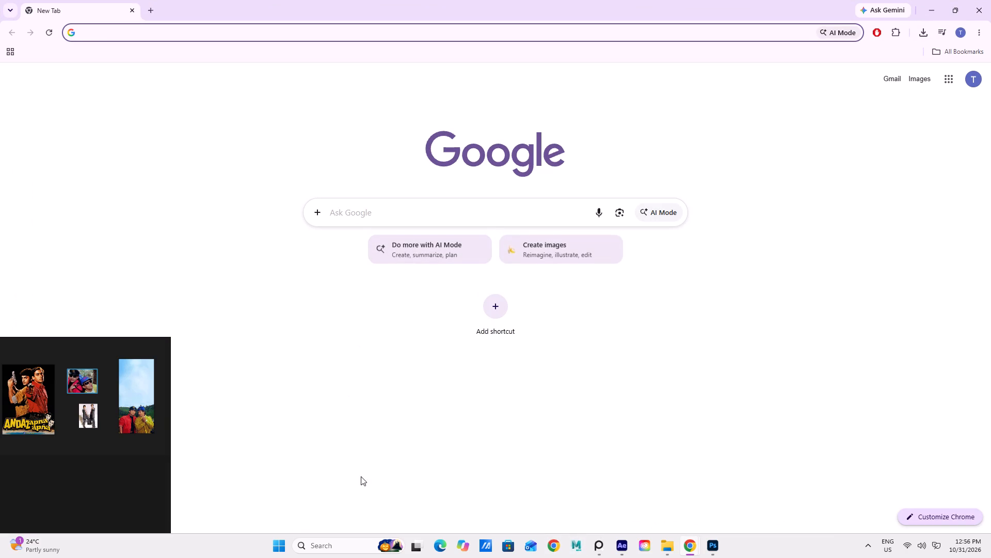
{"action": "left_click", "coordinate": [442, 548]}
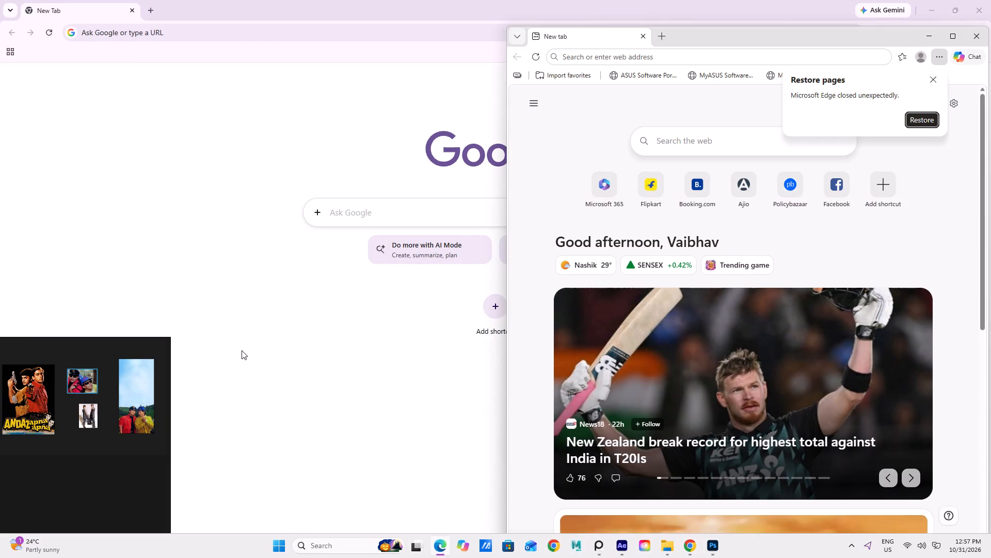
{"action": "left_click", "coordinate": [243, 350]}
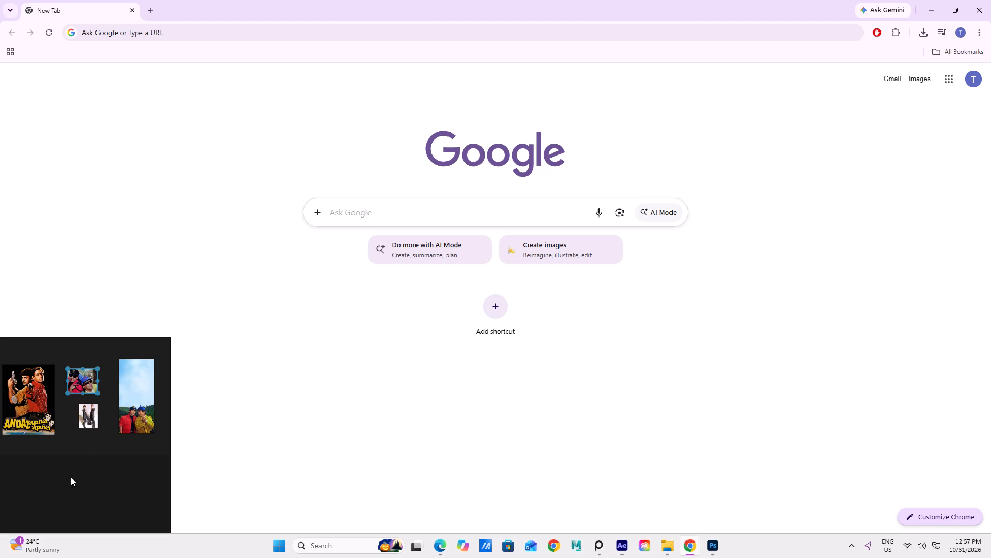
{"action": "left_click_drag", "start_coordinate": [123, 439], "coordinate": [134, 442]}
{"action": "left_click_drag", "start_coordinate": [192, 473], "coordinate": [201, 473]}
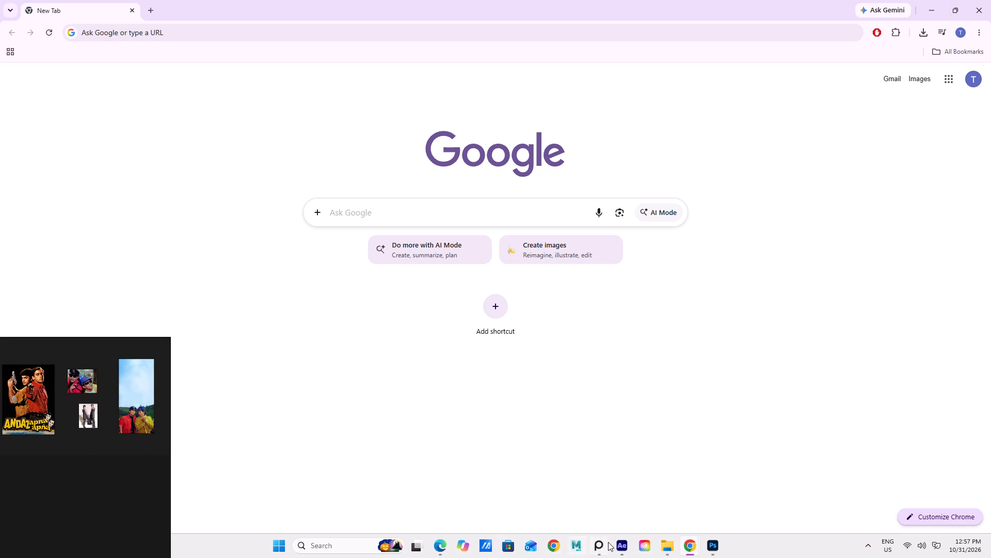
Switch to the Chrome window with the Andaz Apna Apna font search and go back from the image results to the main results.
{"action": "left_click", "coordinate": [694, 553]}
{"action": "left_click", "coordinate": [657, 515]}
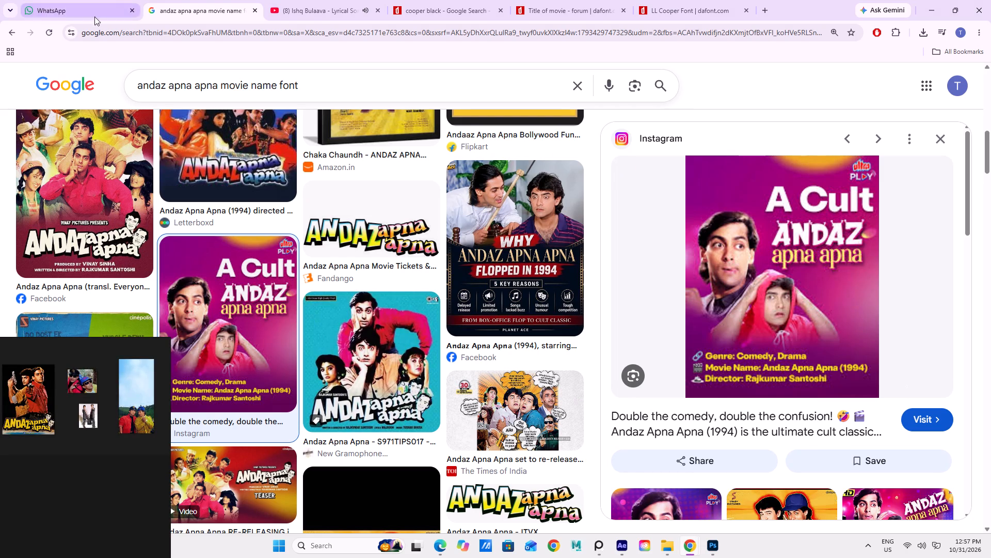
{"action": "double_click", "coordinate": [4, 32]}
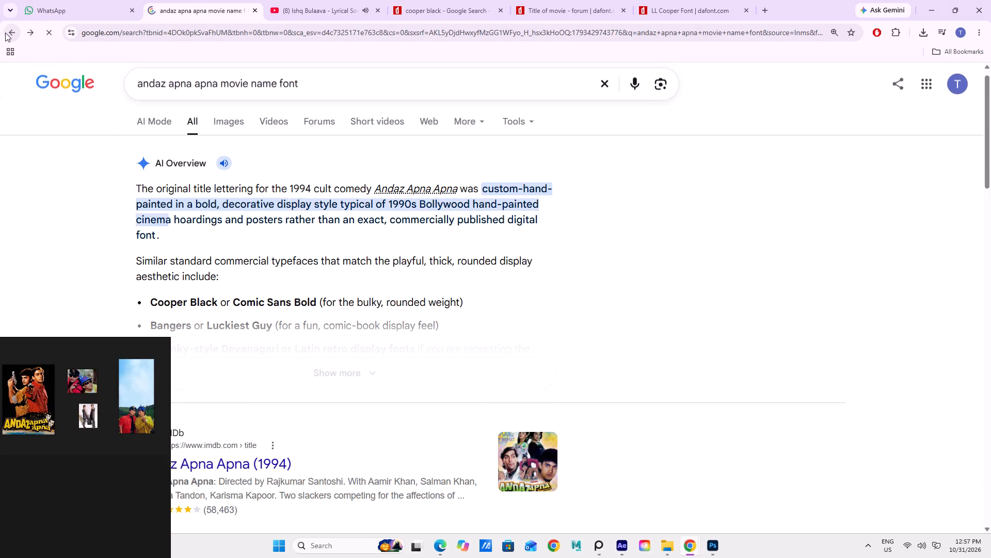
Go to the open YouTube page and look through the suggested videos beside the playing song.
{"action": "left_click", "coordinate": [291, 11]}
{"action": "scroll", "coordinate": [408, 315], "scroll_direction": "down", "scroll_amount": 2}
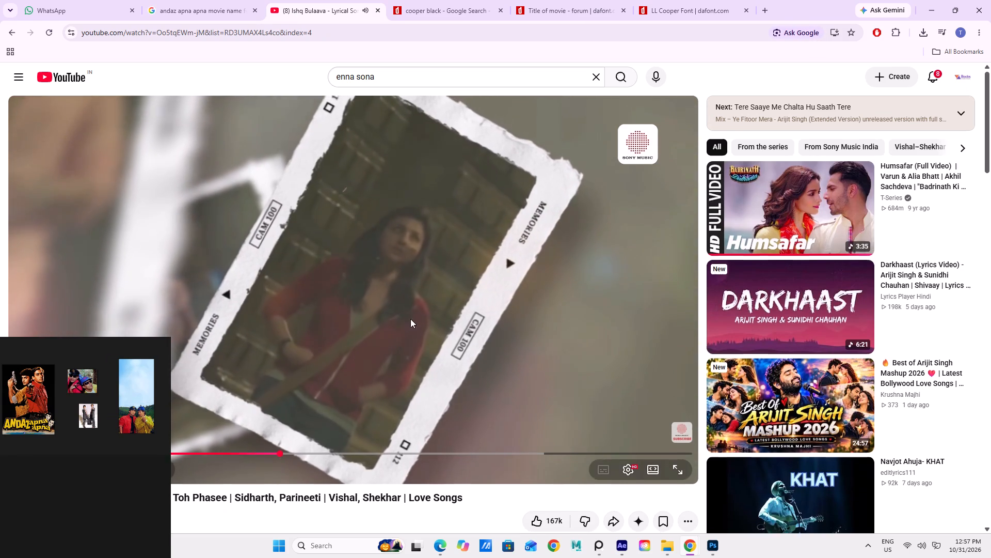
{"action": "scroll", "coordinate": [382, 352], "scroll_direction": "down", "scroll_amount": 3}
{"action": "scroll", "coordinate": [250, 435], "scroll_direction": "down", "scroll_amount": 7}
{"action": "scroll", "coordinate": [454, 302], "scroll_direction": "down", "scroll_amount": 3}
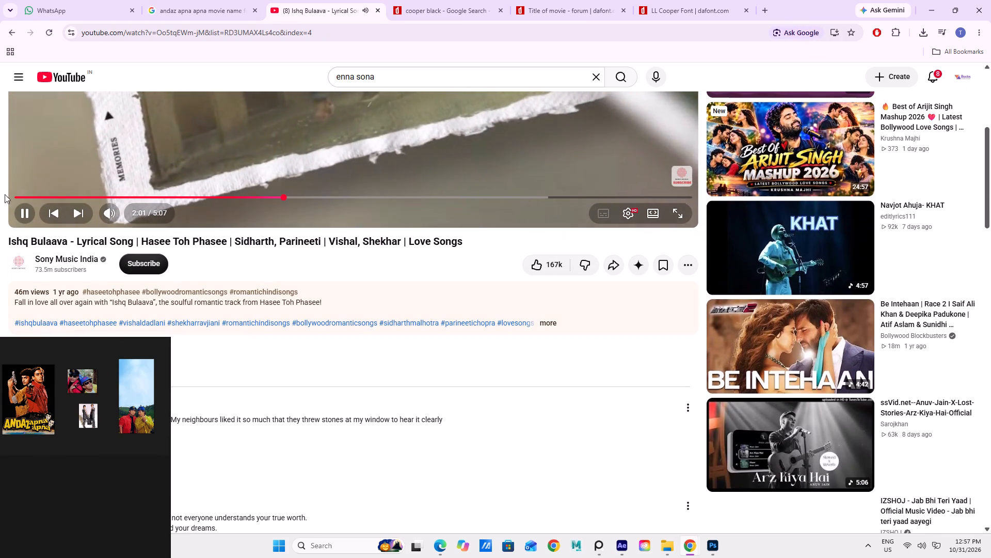
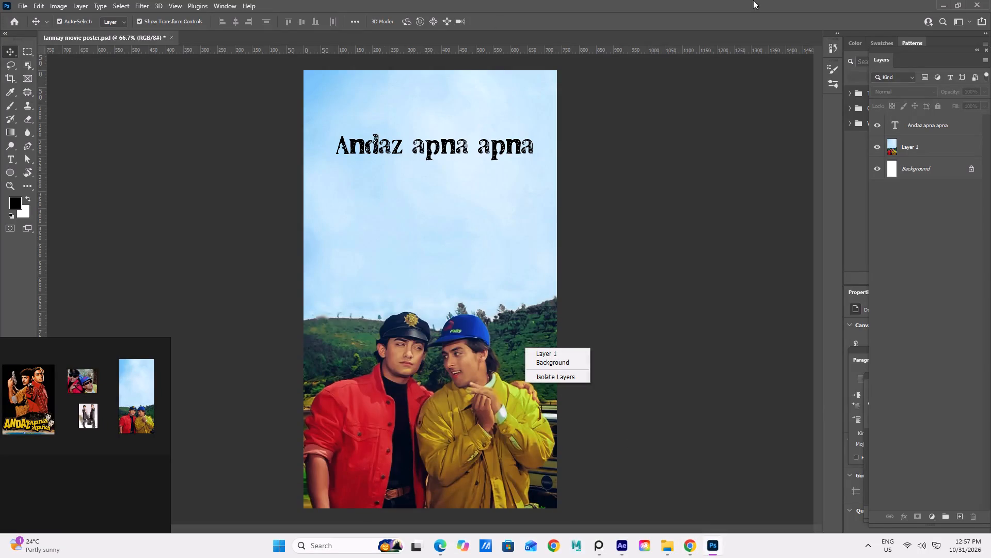
Show the open Chrome windows to choose one to switch to from the poster.
{"action": "left_click", "coordinate": [686, 546]}
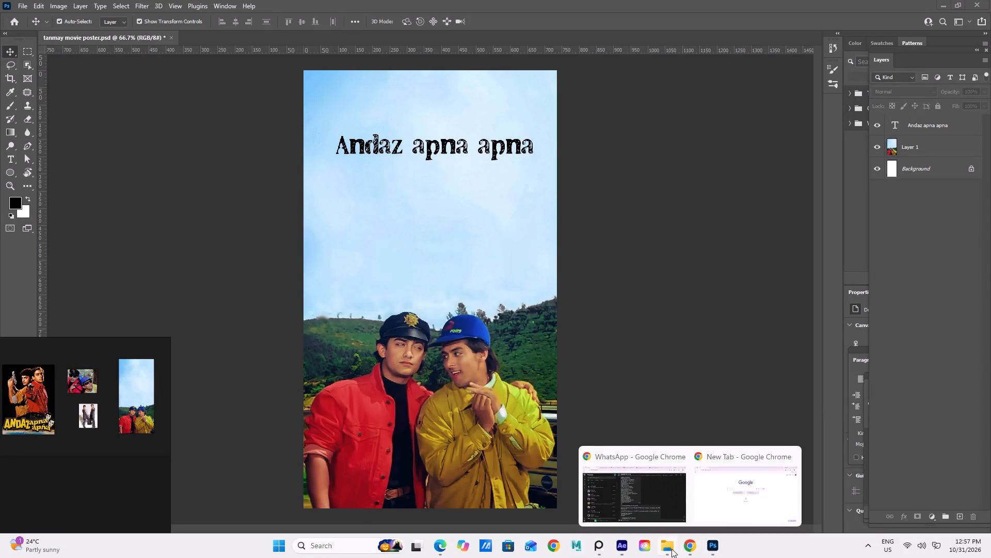